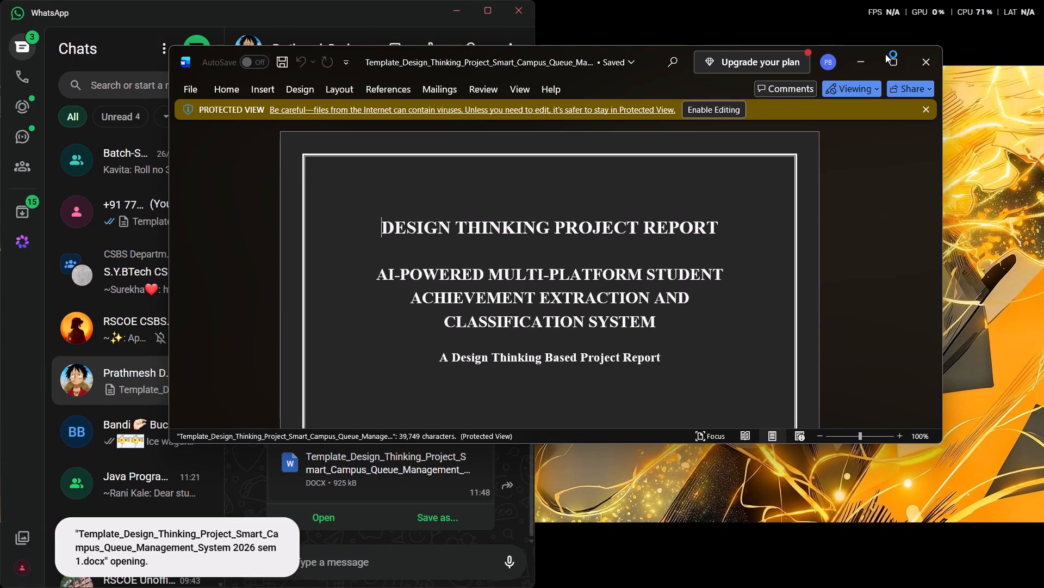
Maximize the Design Thinking project report and skim it from the cover page through to the achievement interface figures near the end.
left_click(885, 54)
scroll(649, 249, "down", 2, "ctrl")
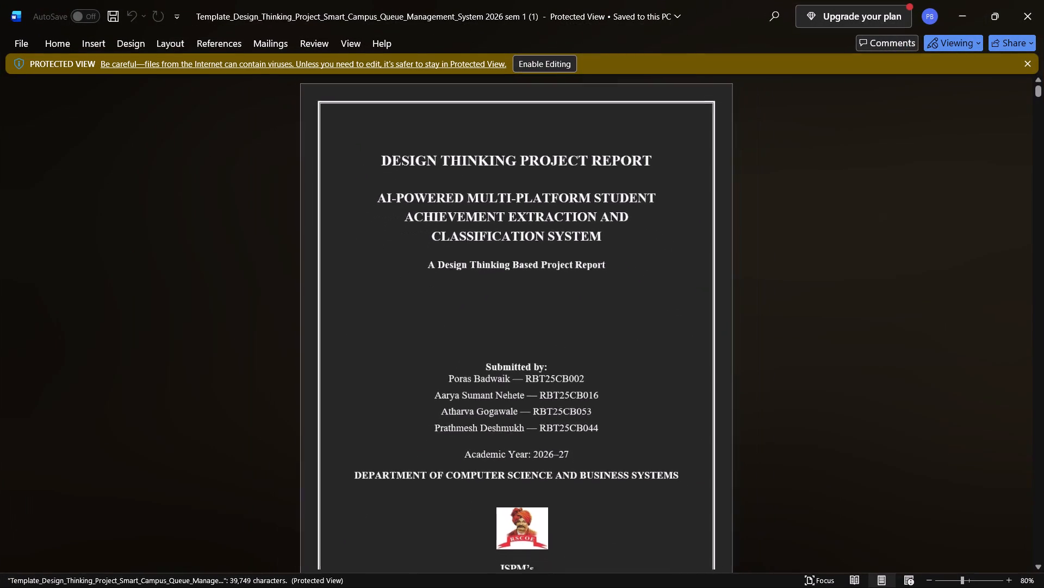
scroll(649, 249, "down", 3, "ctrl")
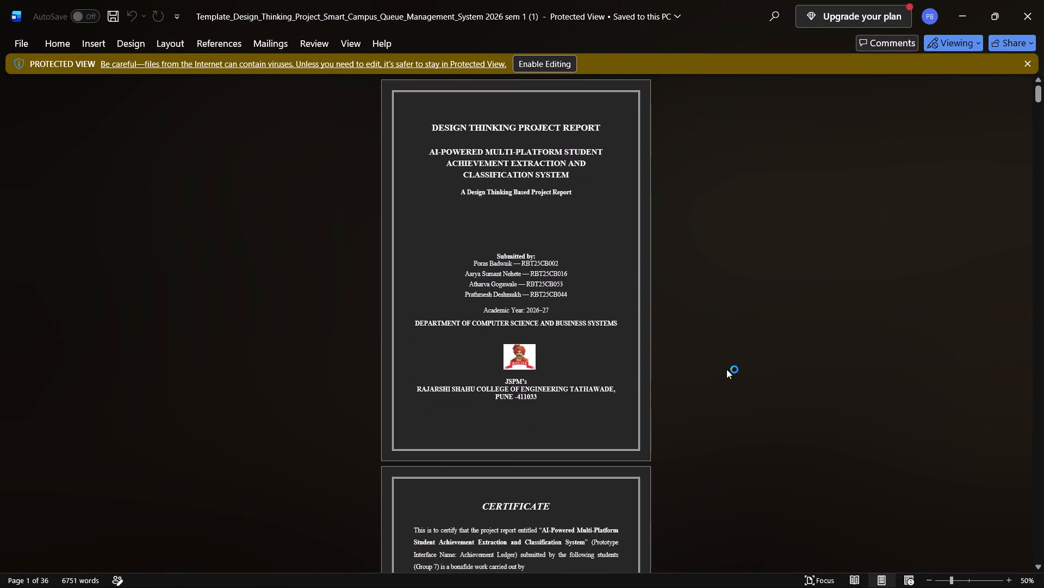
scroll(635, 302, "down", 7, "ctrl")
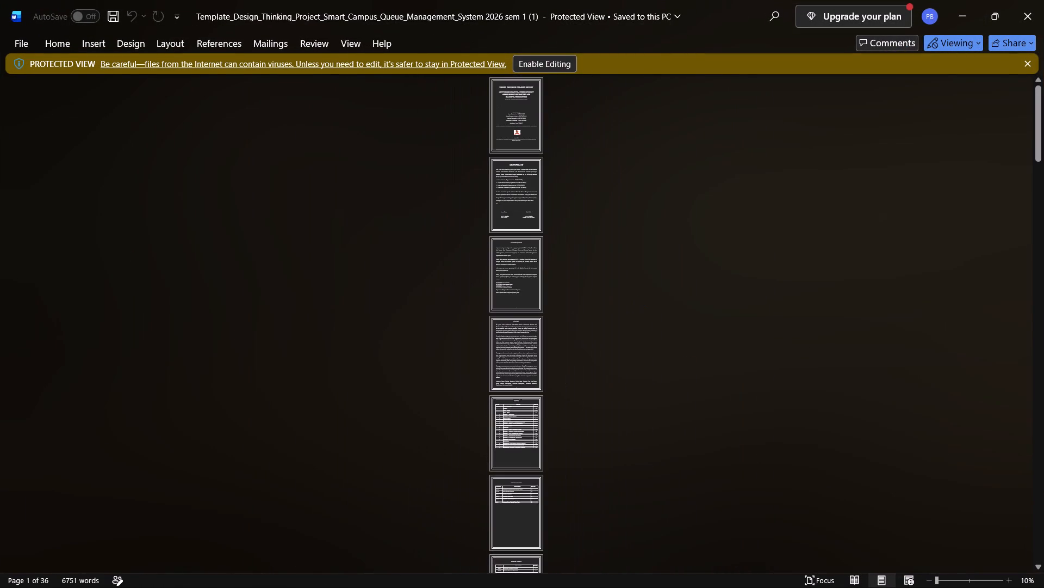
scroll(635, 302, "up", 8, "ctrl")
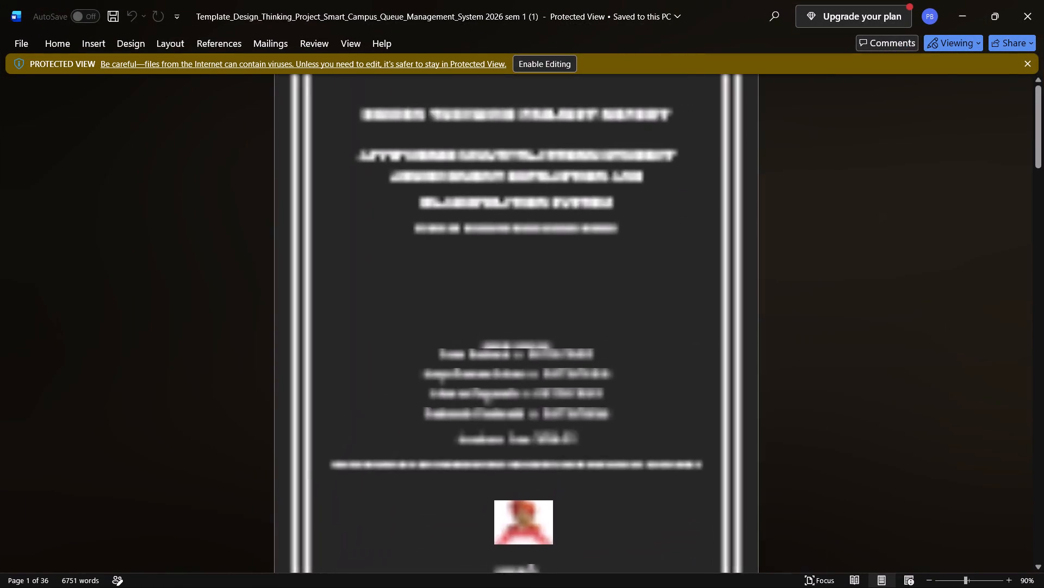
scroll(635, 302, "up", 4, "ctrl")
scroll(635, 302, "down", 7)
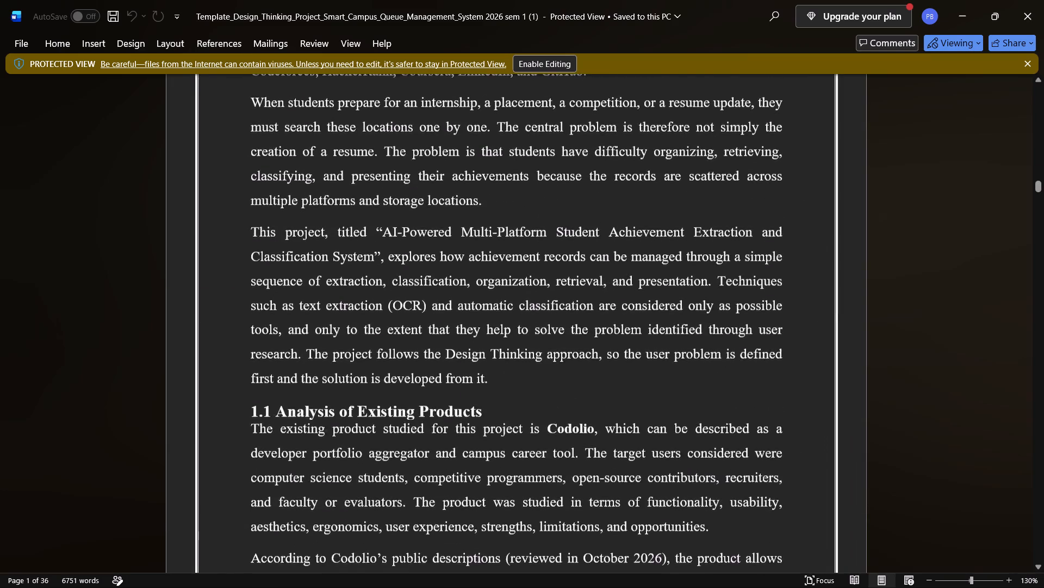
scroll(635, 302, "down", 13)
scroll(635, 302, "down", 17)
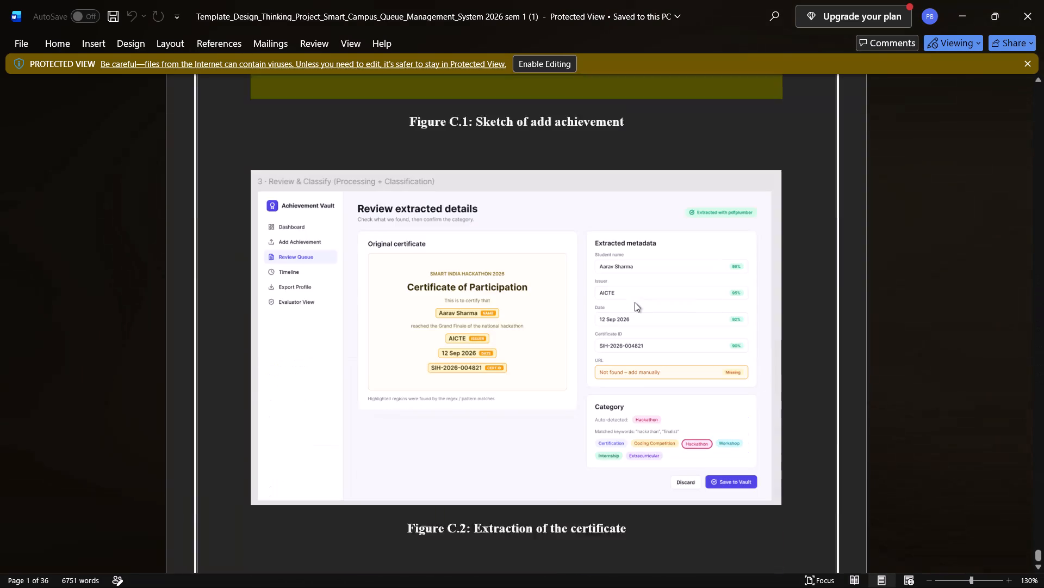
scroll(635, 302, "up", 20)
scroll(635, 302, "up", 8)
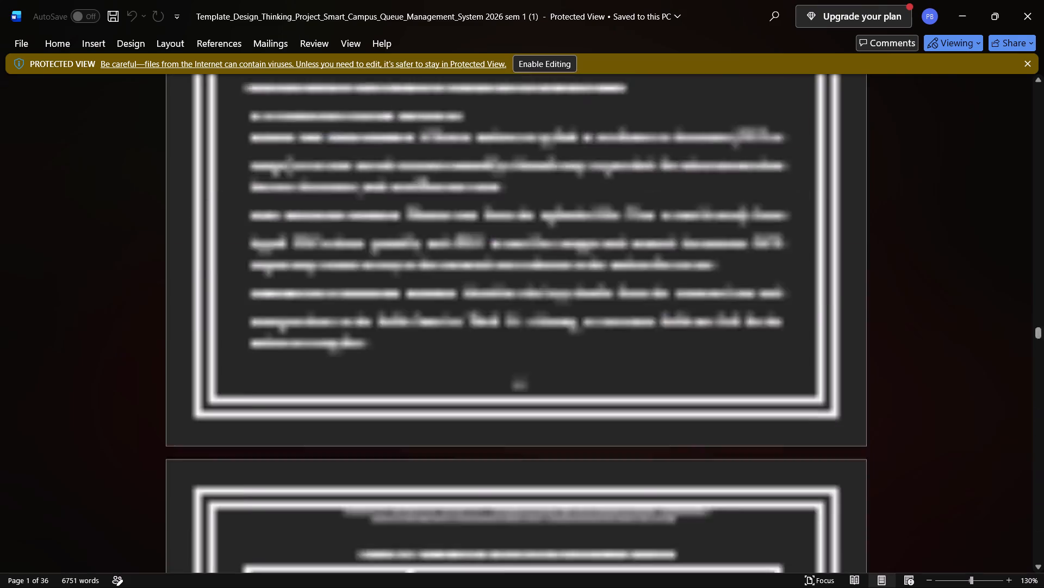
scroll(635, 302, "up", 7)
scroll(635, 302, "down", 9, "ctrl")
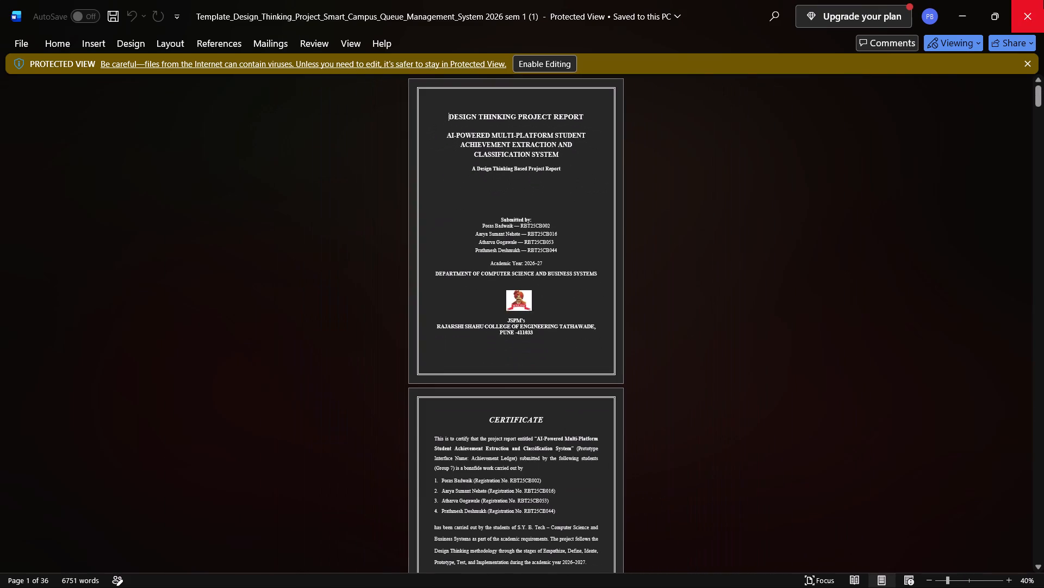
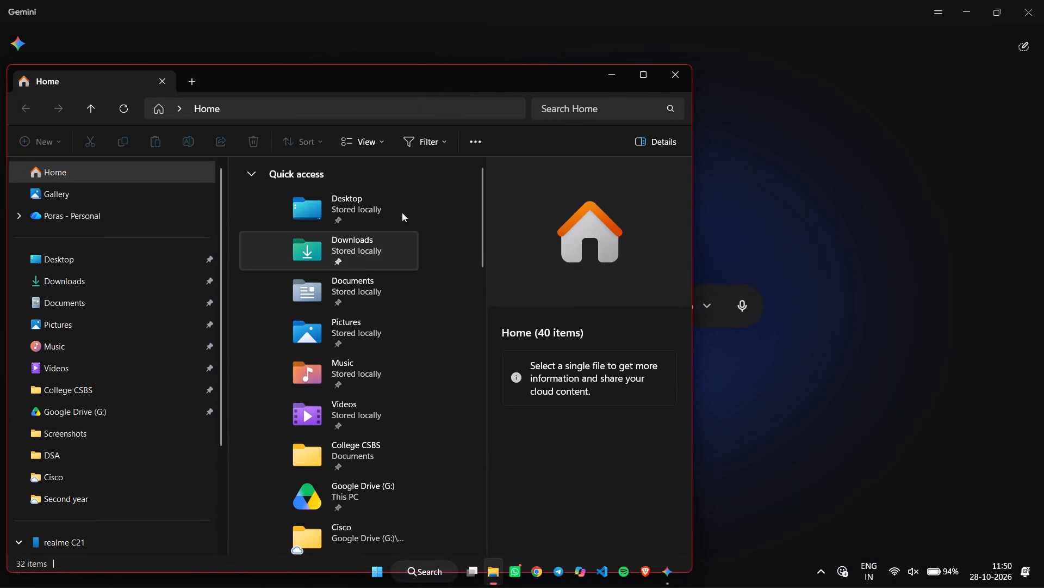
left_click(356, 257)
left_click(356, 257)
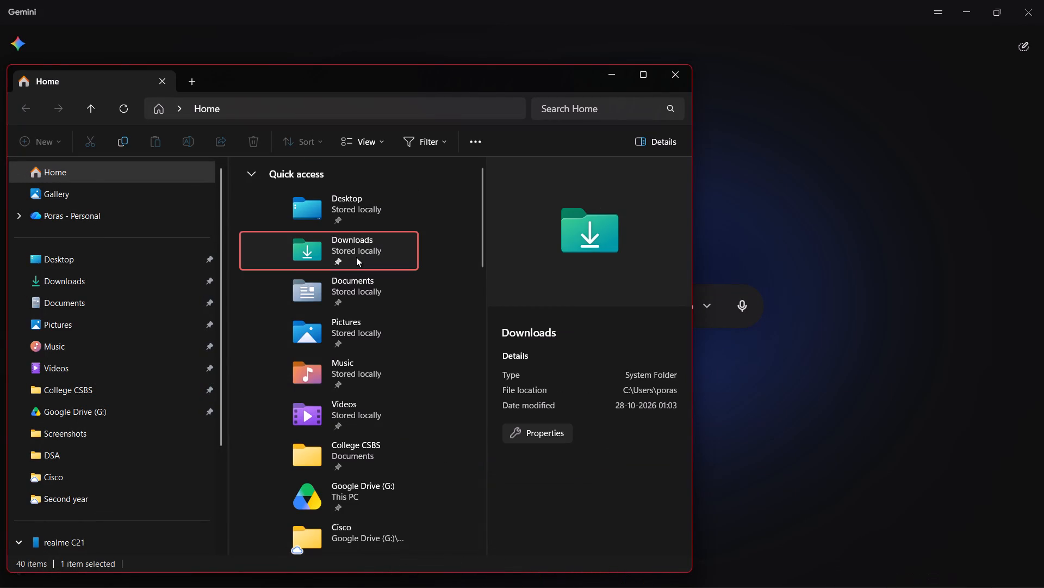
double_click(356, 257)
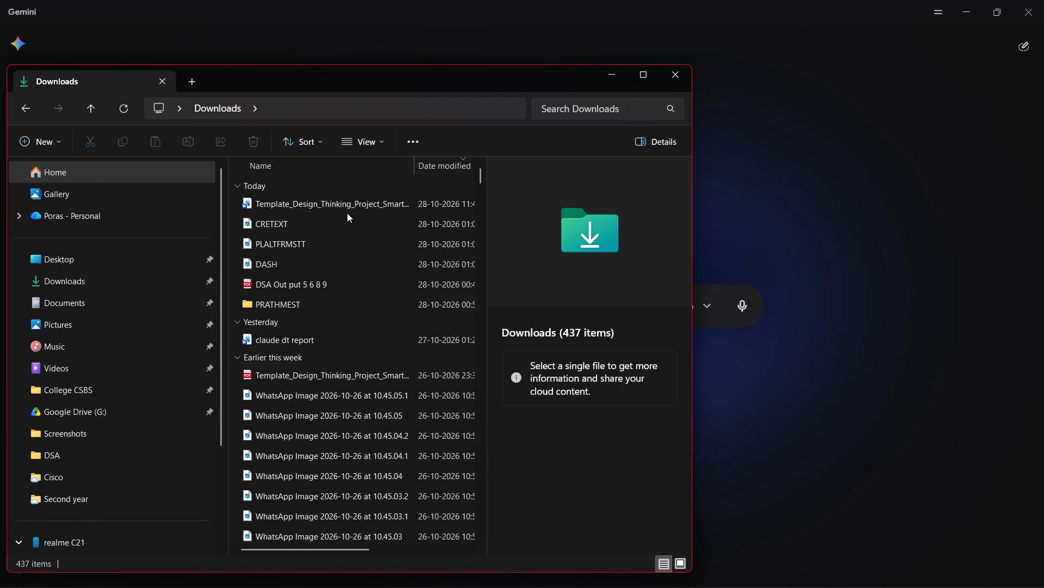
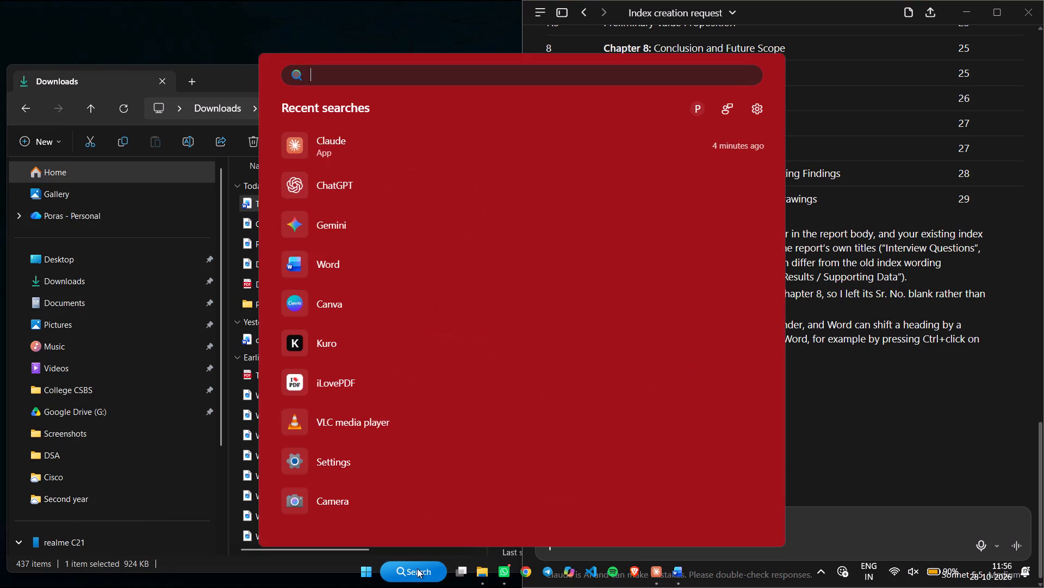
type("canva")
key("Return")
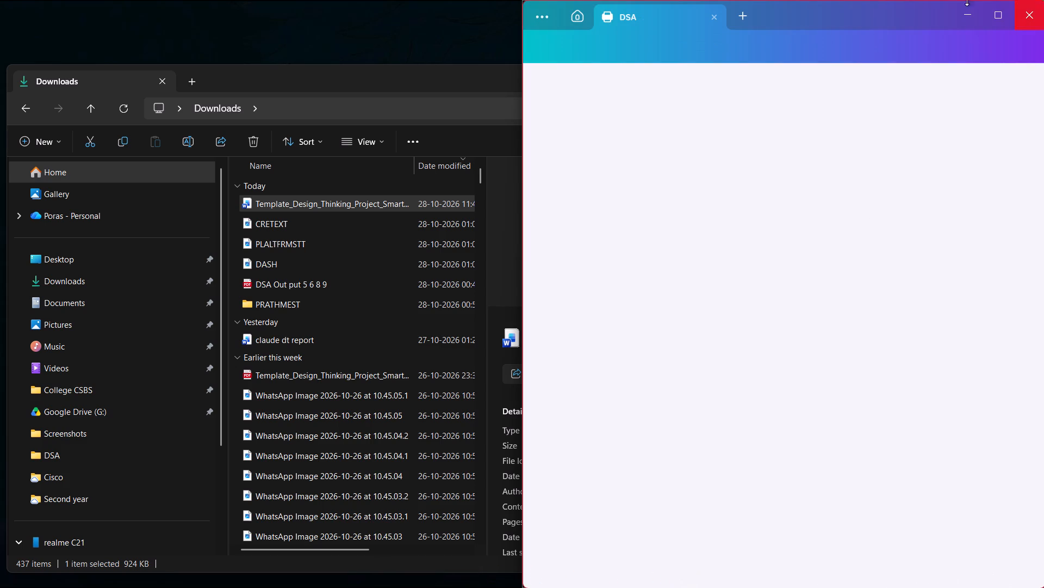
left_click(1006, 5)
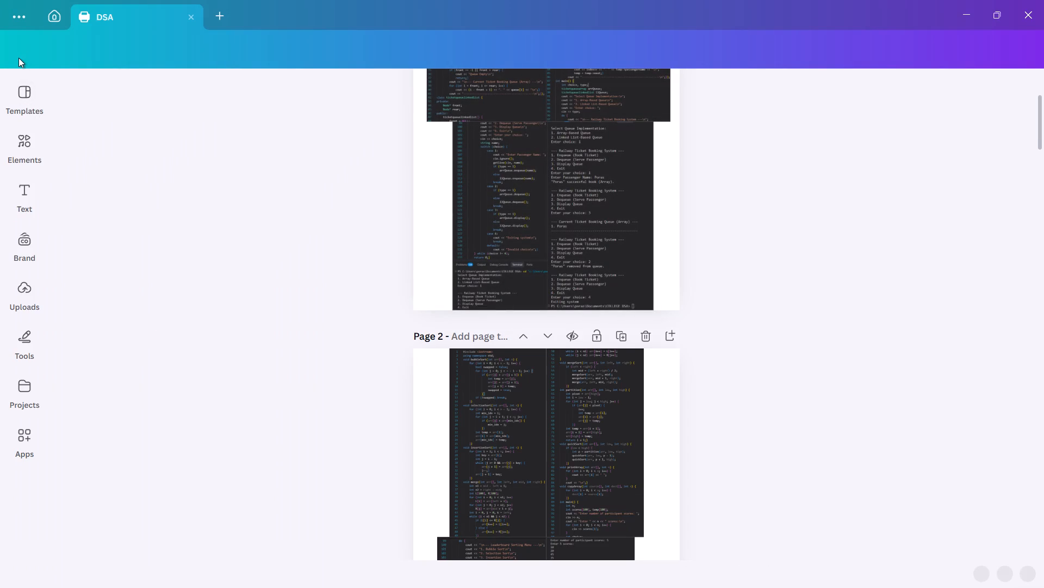
Upload the Design Thinking report document modified 28-10-2026 from Downloads to the Canva uploads.
left_click(32, 289)
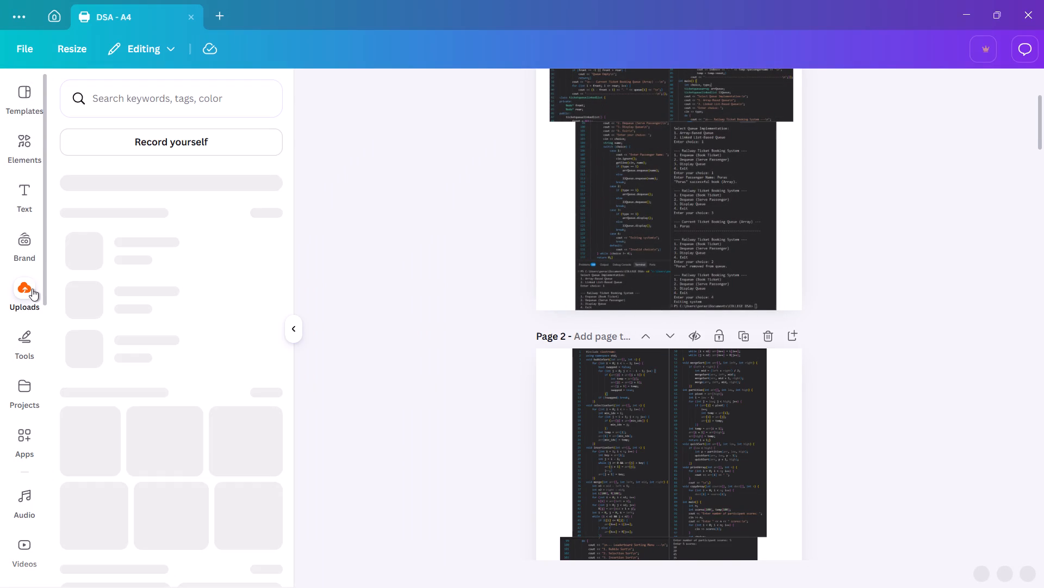
left_click(203, 124)
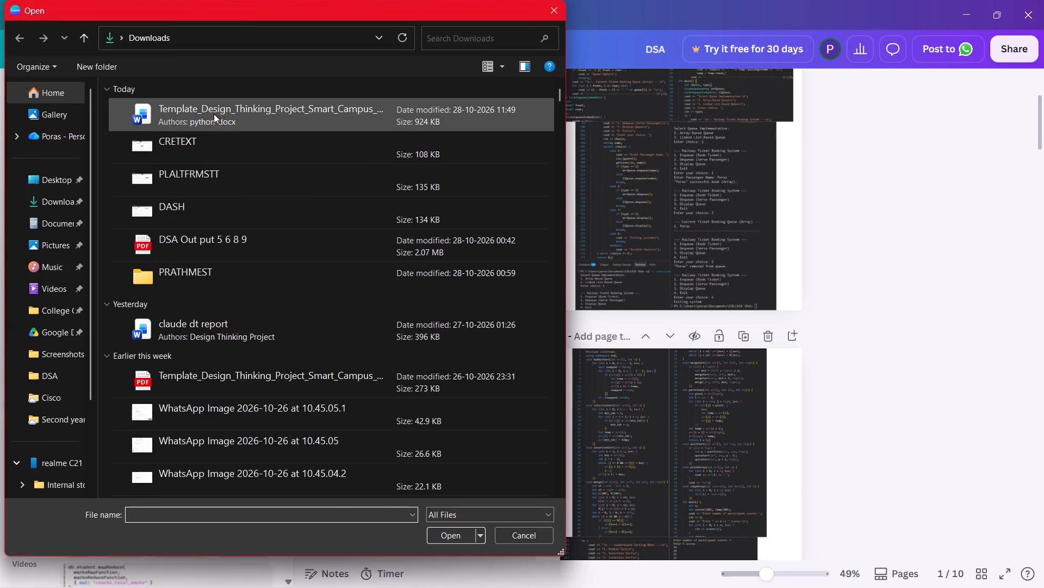
double_click(214, 117)
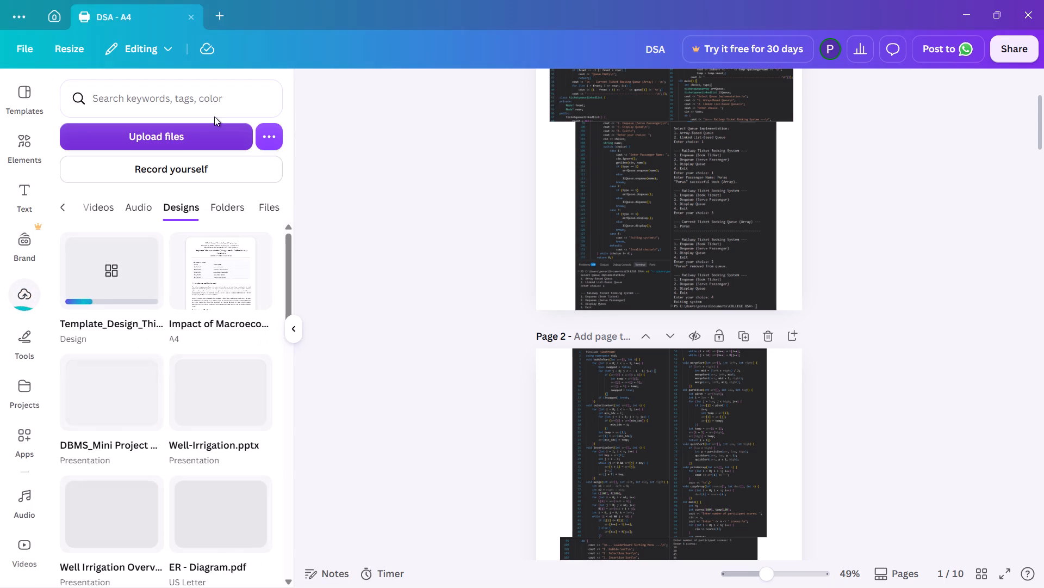
Open the uploaded Template_Design_Thinking report design in its own tab.
right_click(113, 259)
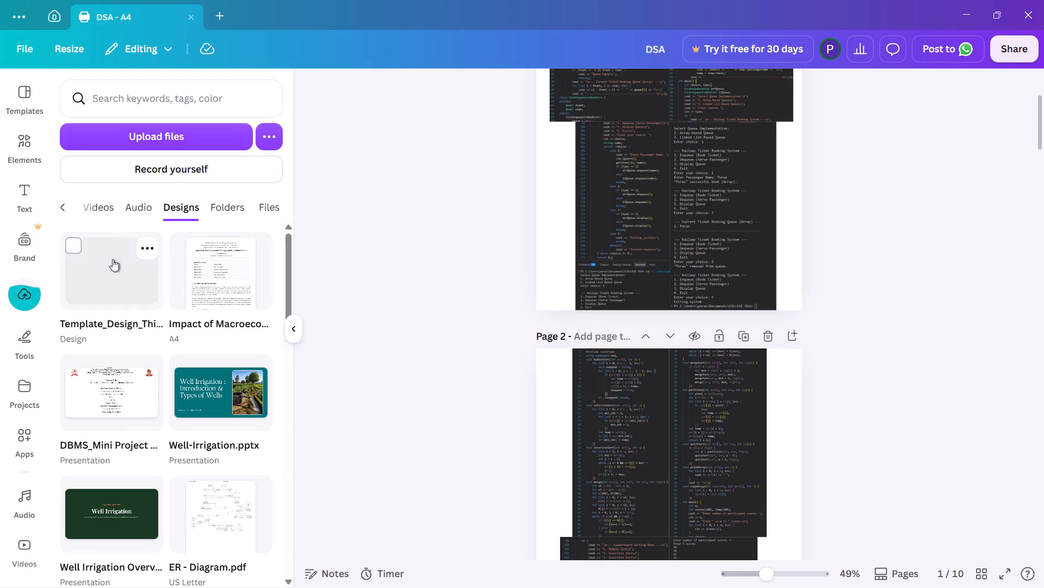
right_click(113, 259)
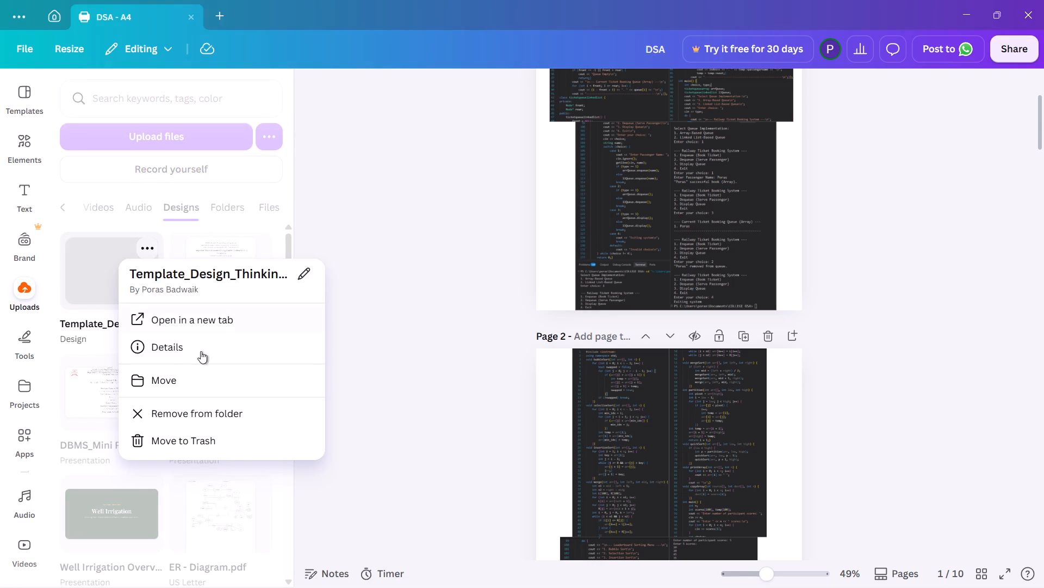
left_click(230, 315)
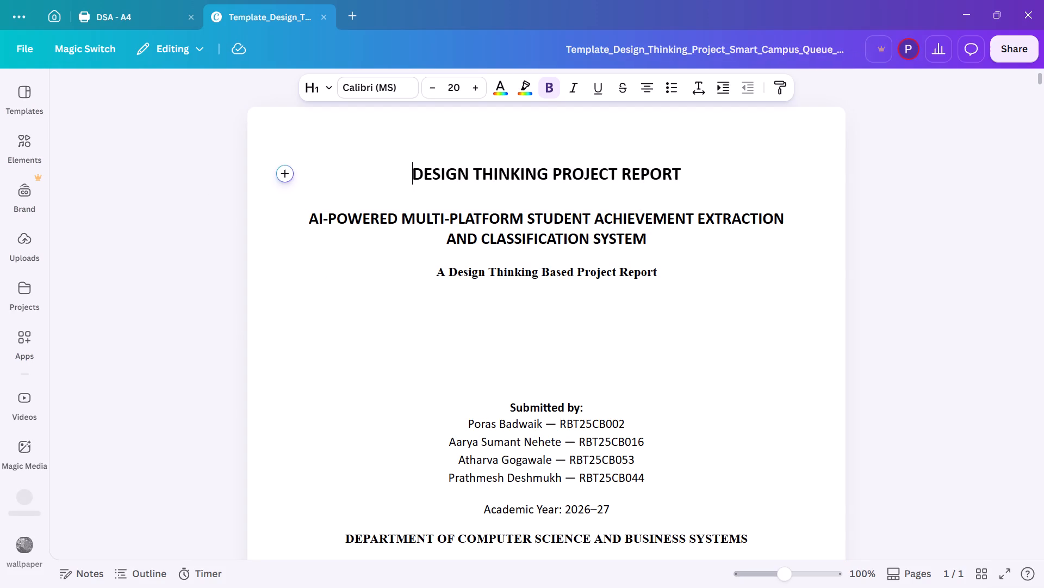
Look through the imported report from its cover page to Chapter 1 to check how the pages and tables are laid out.
scroll(434, 174, "right", 1)
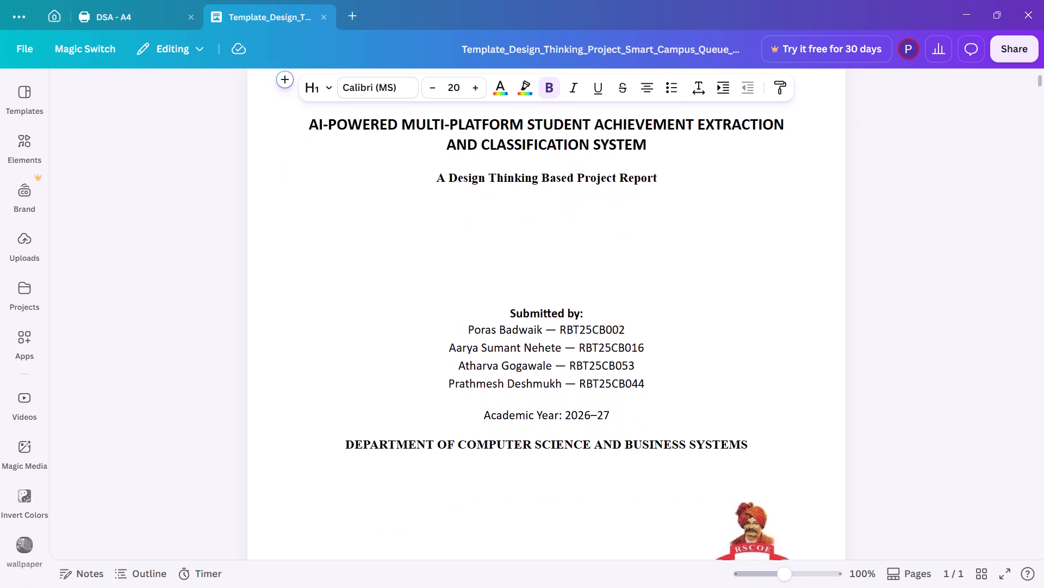
scroll(434, 174, "right", 2)
scroll(434, 174, "down", 5)
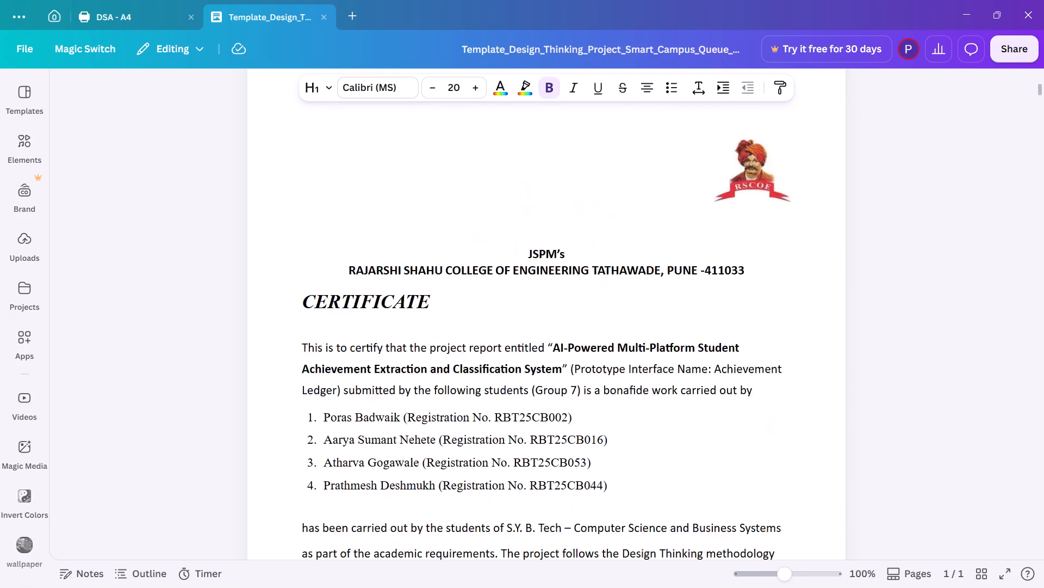
scroll(434, 174, "down", 6)
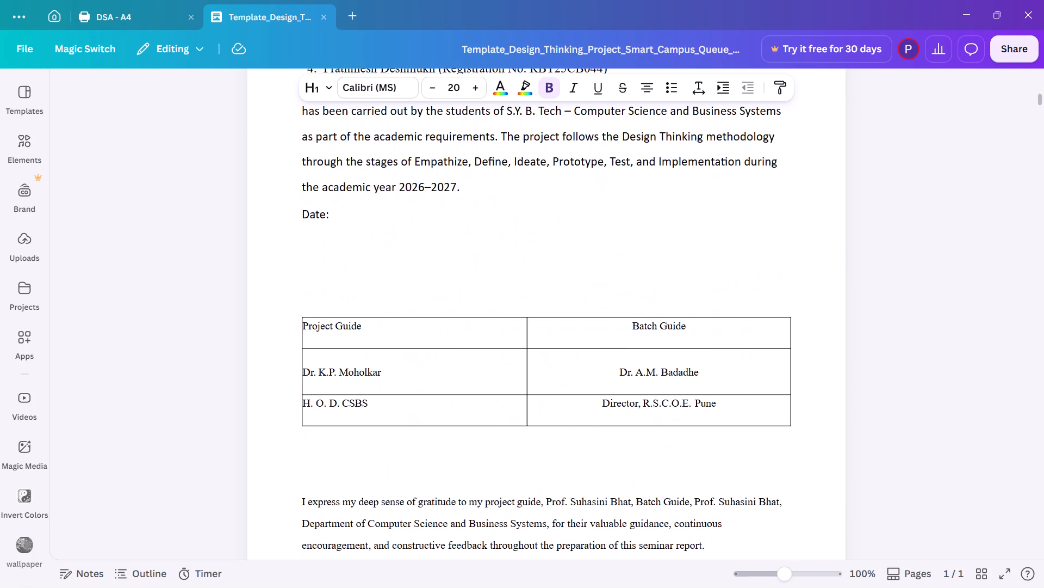
scroll(434, 174, "up", 8)
scroll(434, 174, "down", 4)
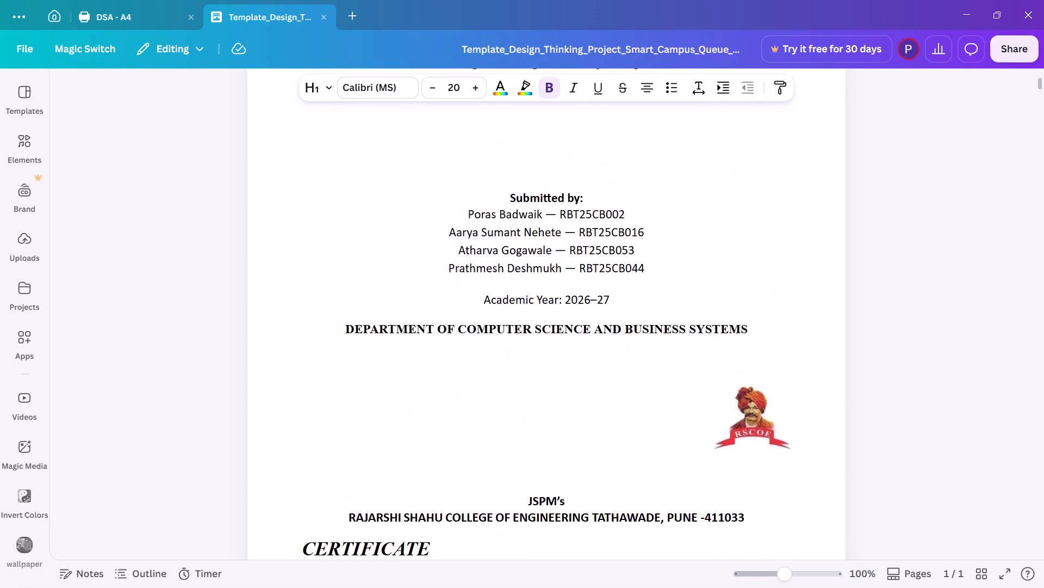
scroll(434, 174, "down", 8)
scroll(434, 174, "right", 1)
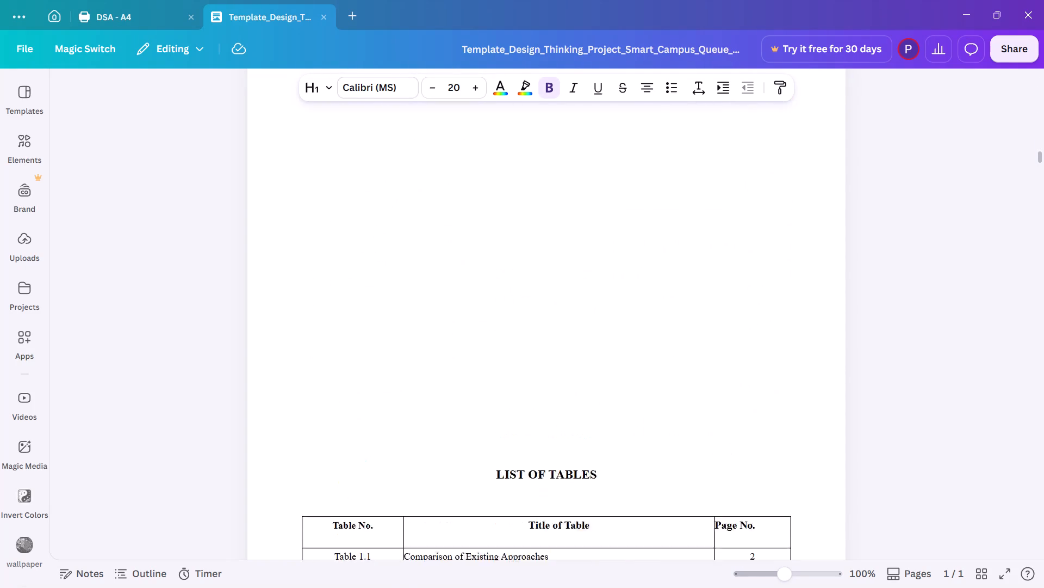
scroll(434, 174, "right", 1)
scroll(434, 174, "down", 7)
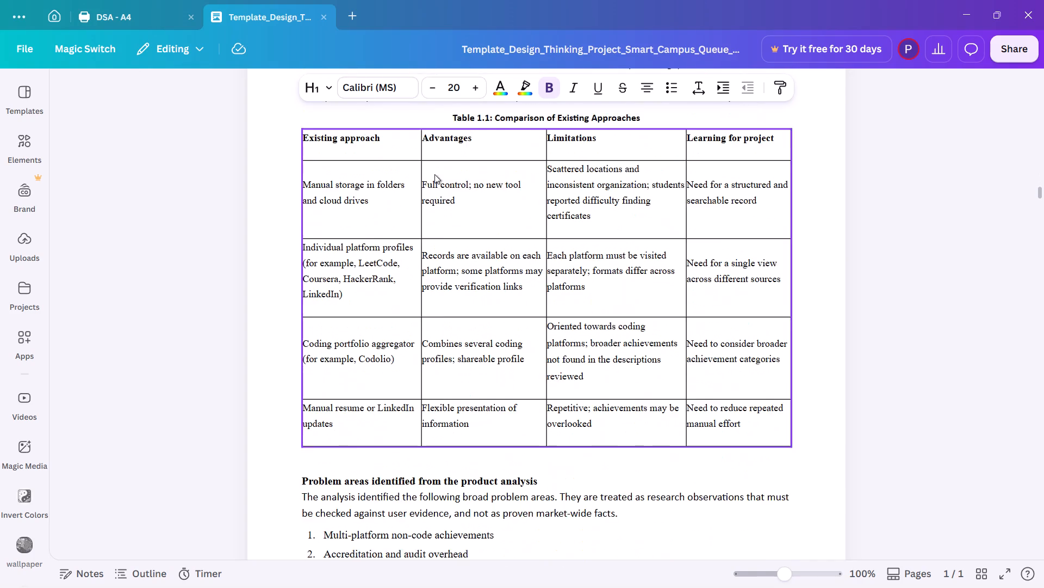
scroll(434, 174, "up", 15)
scroll(434, 174, "up", 8)
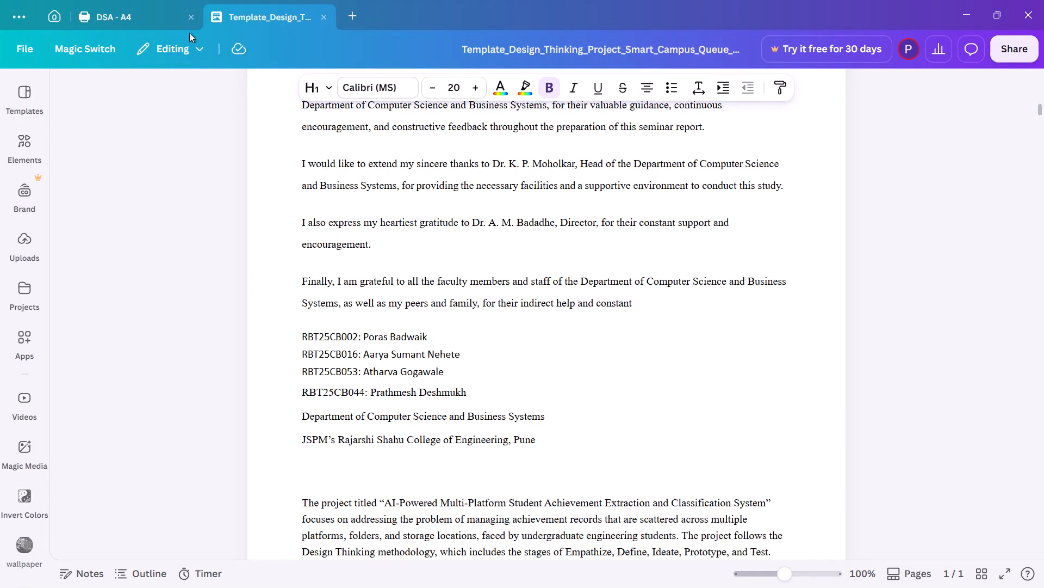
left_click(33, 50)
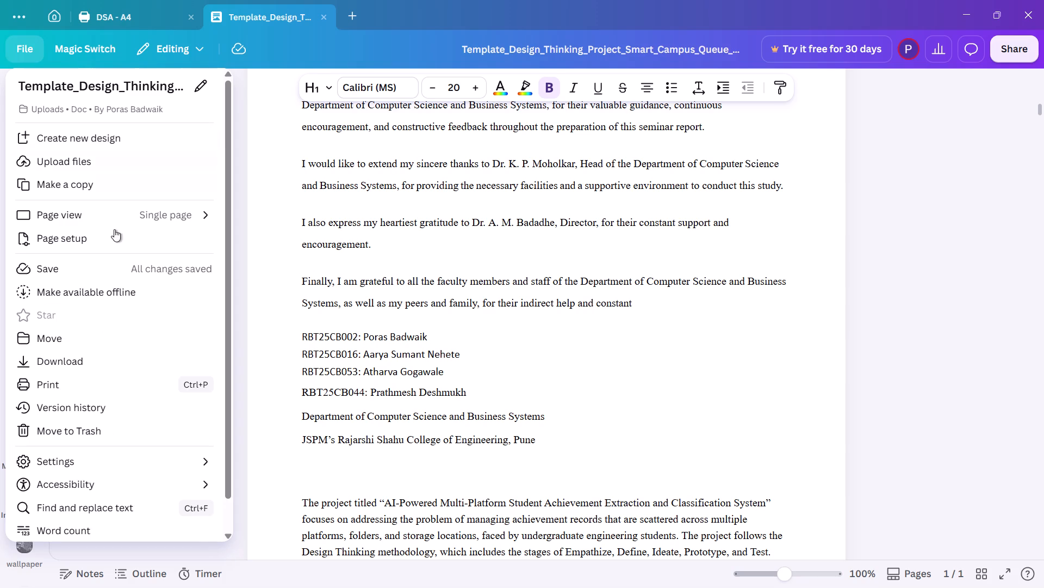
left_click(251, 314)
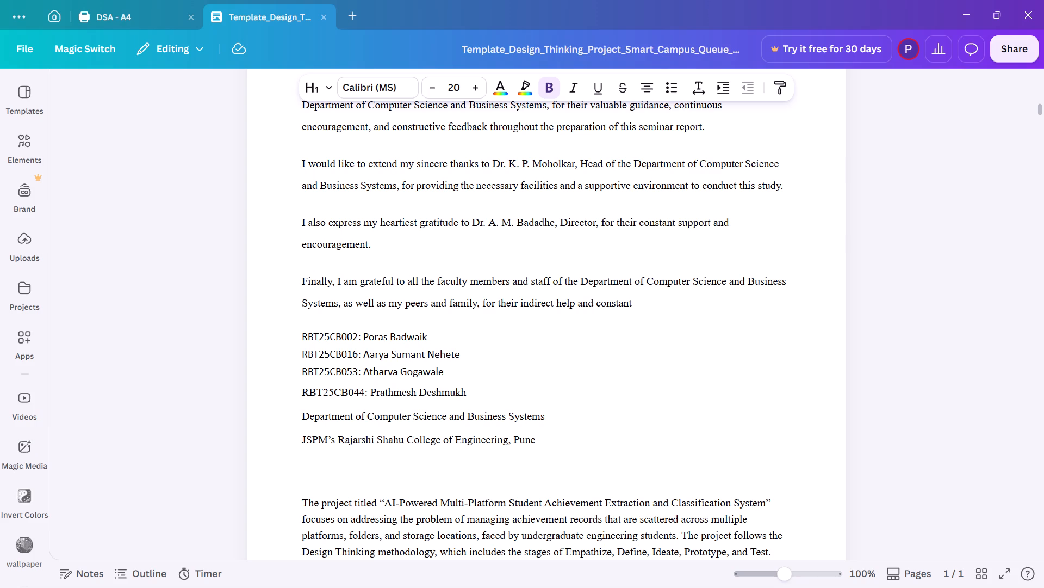
scroll(464, 378, "down", 11)
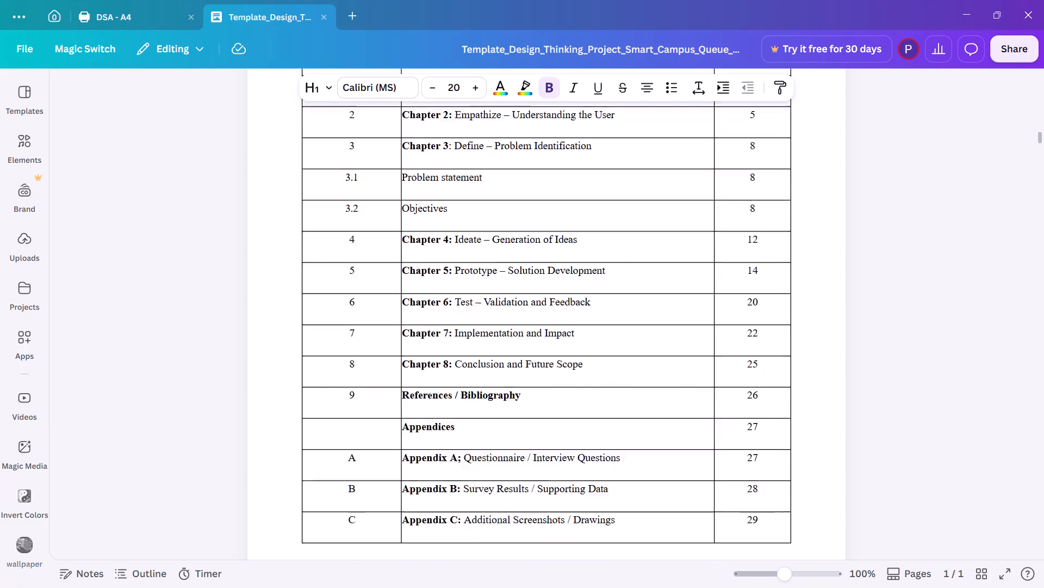
scroll(464, 378, "up", 2)
scroll(464, 378, "down", 7)
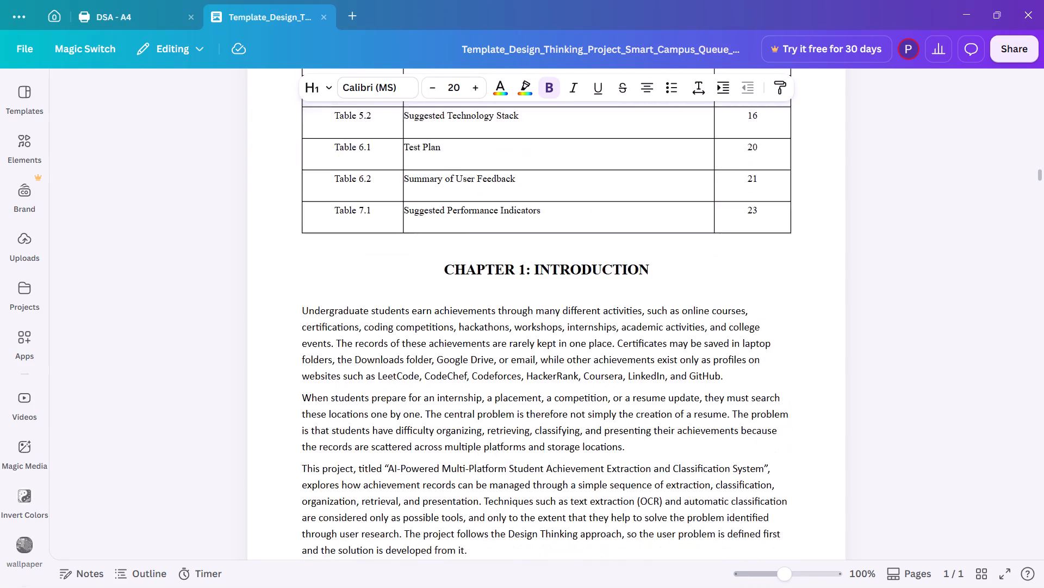
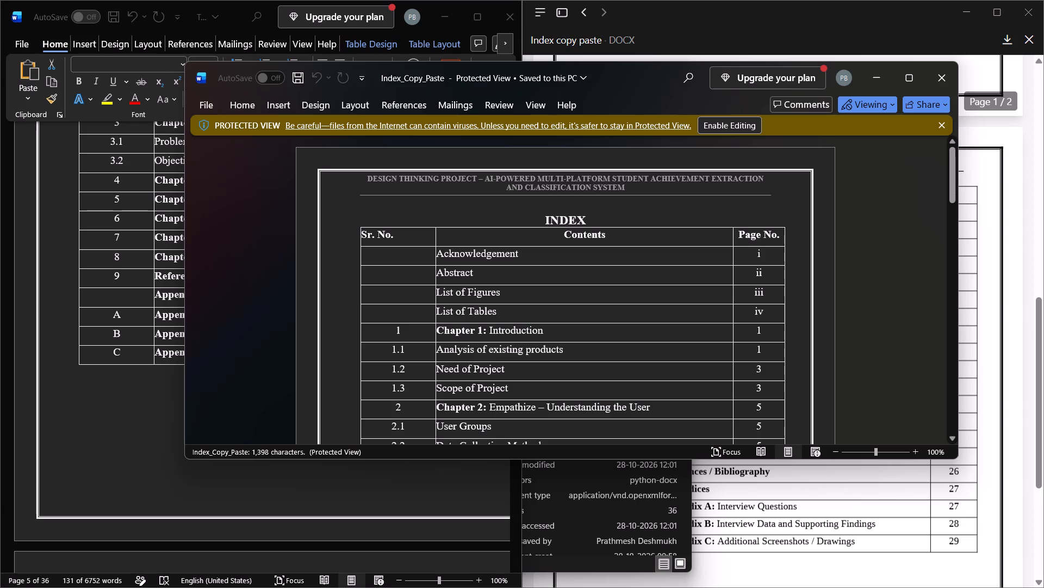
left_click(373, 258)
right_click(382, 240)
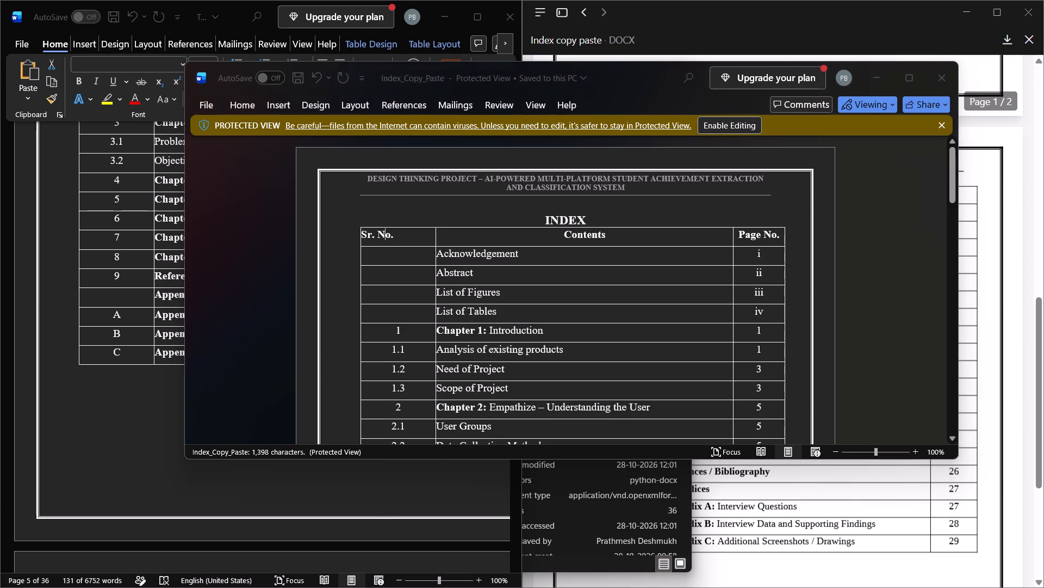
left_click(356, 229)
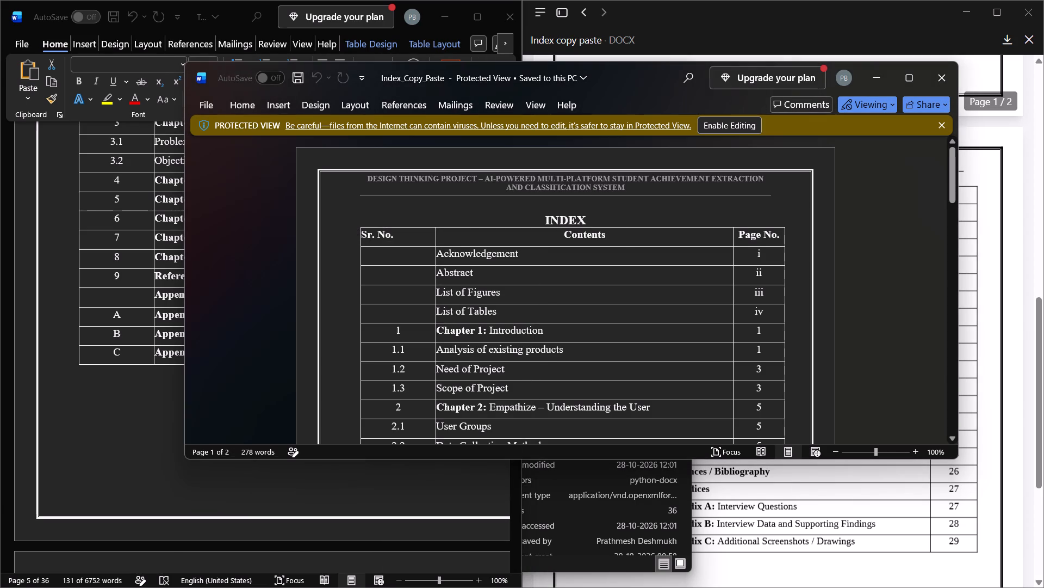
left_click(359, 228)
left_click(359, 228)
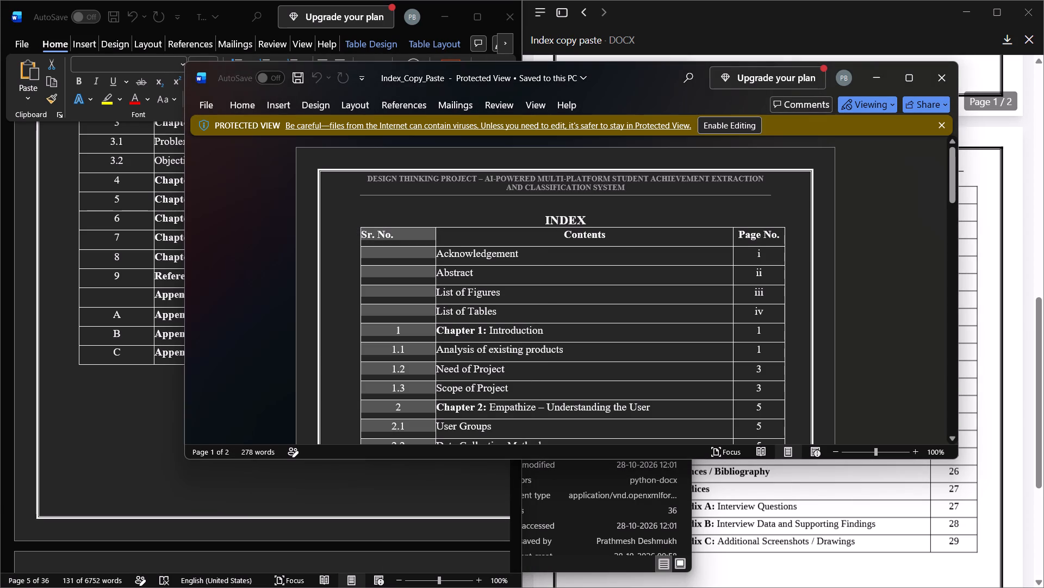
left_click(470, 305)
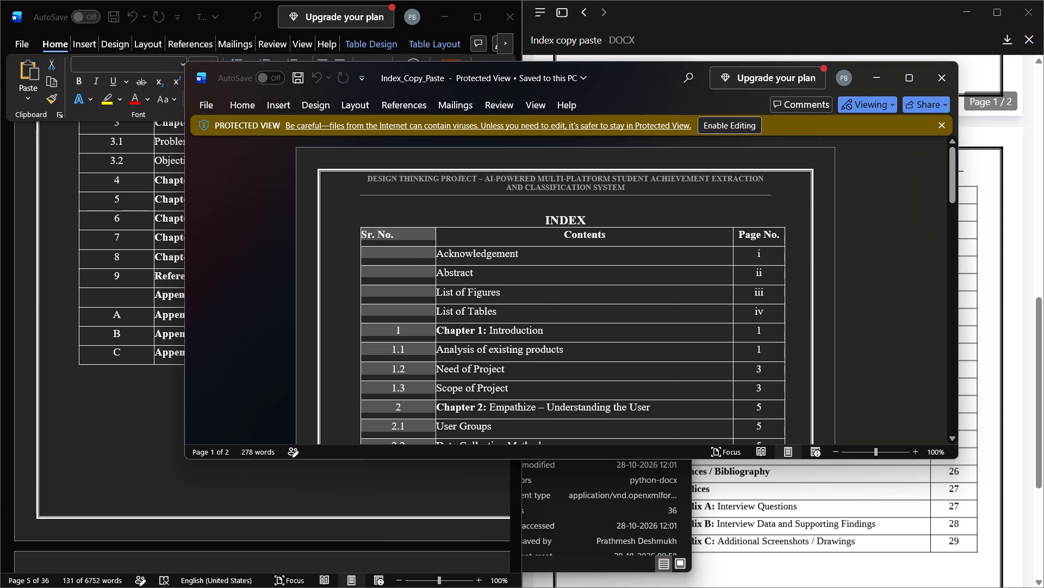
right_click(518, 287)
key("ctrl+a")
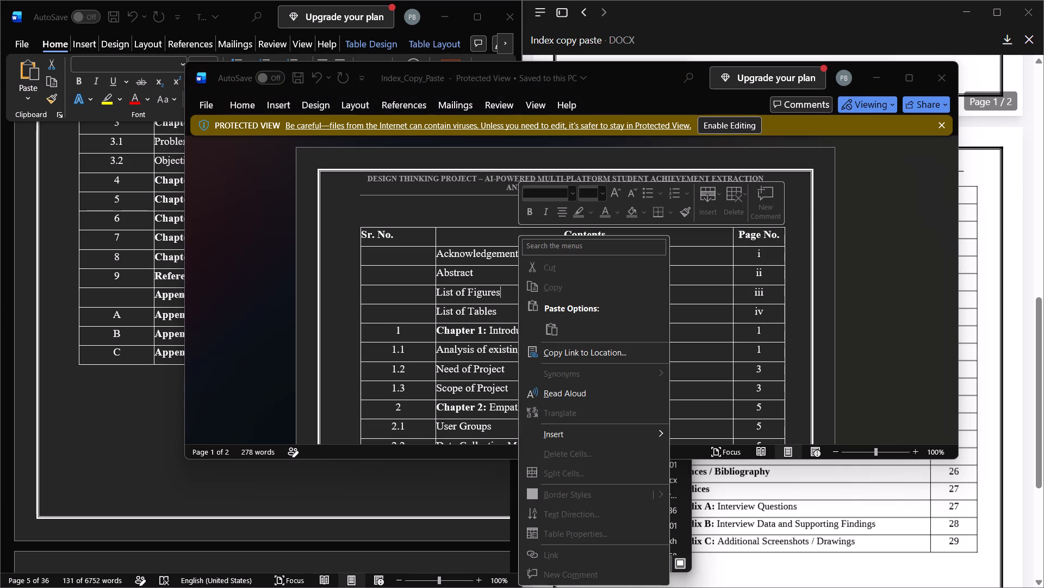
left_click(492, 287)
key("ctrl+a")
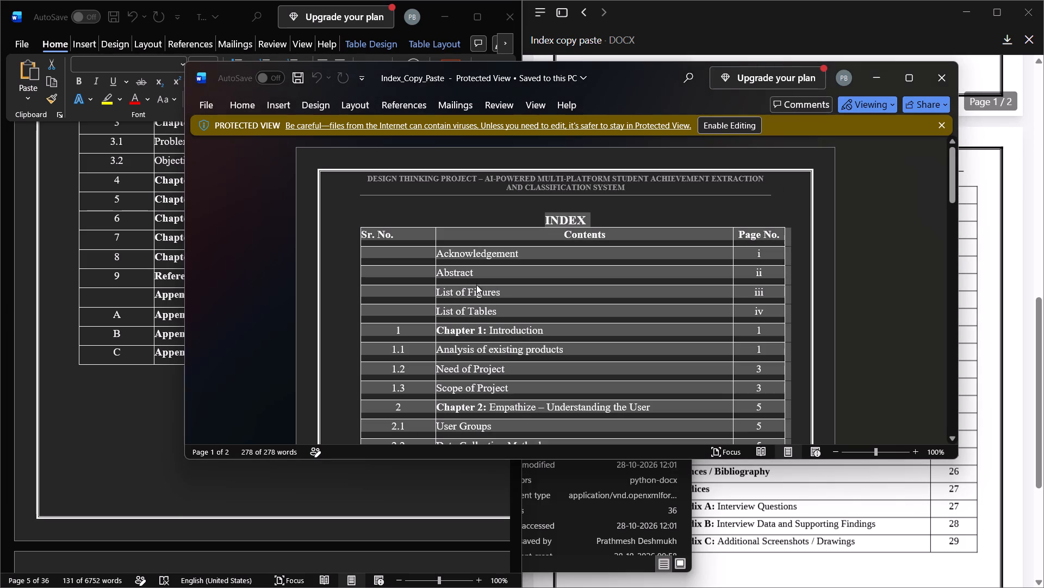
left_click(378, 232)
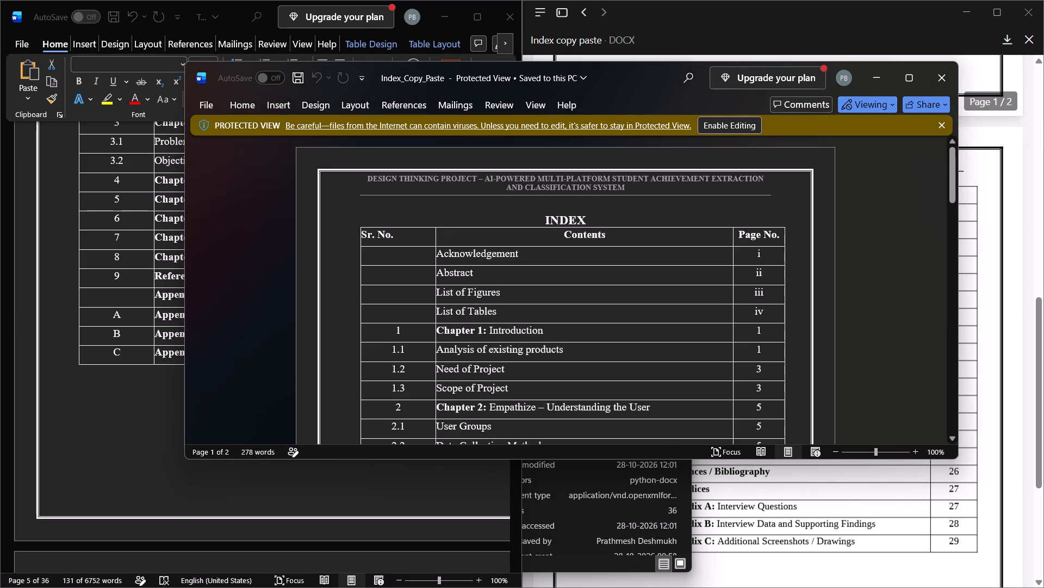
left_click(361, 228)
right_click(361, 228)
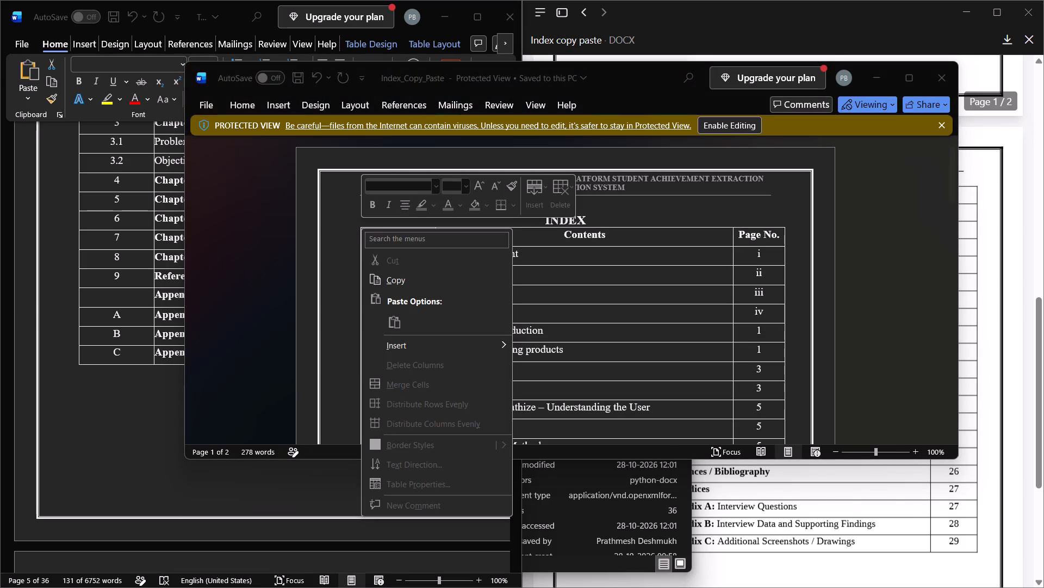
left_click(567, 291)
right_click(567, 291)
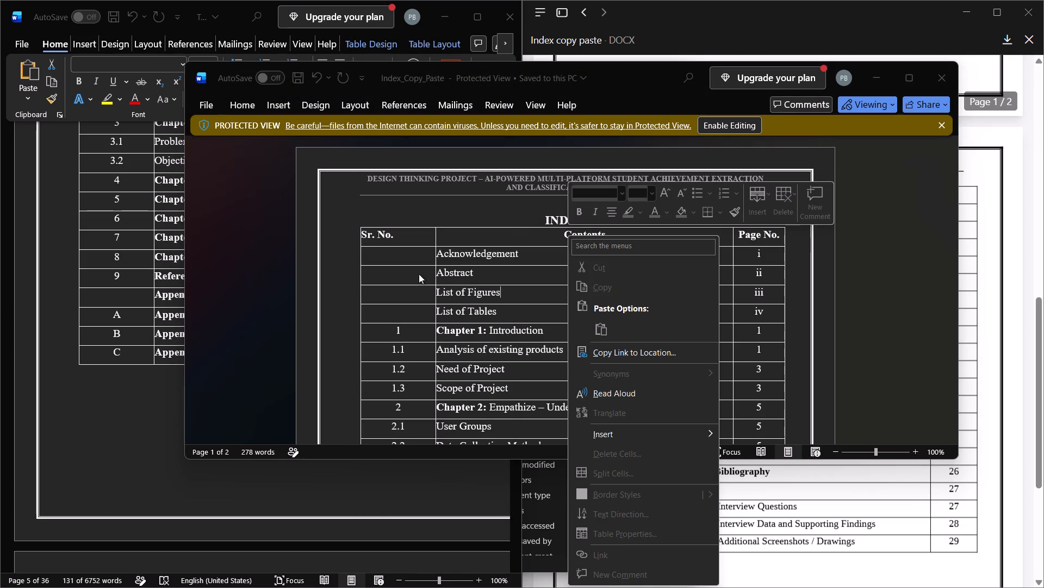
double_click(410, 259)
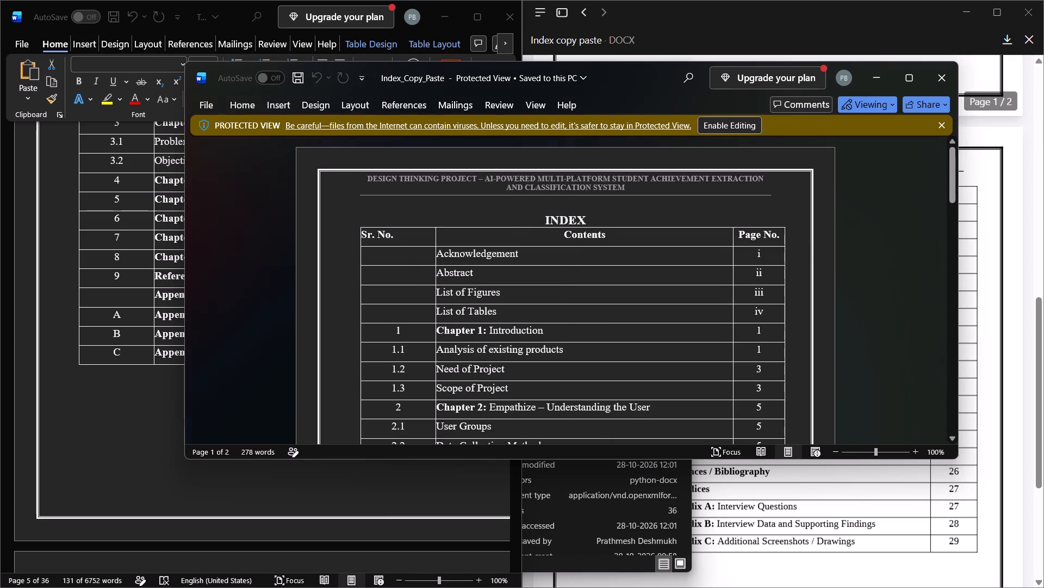
Copy the whole index table in Index_Copy_Paste, from the Sr. No. header row through the Appendix C row, without the INDEX heading.
scroll(388, 274, "down", 6)
scroll(388, 274, "up", 2)
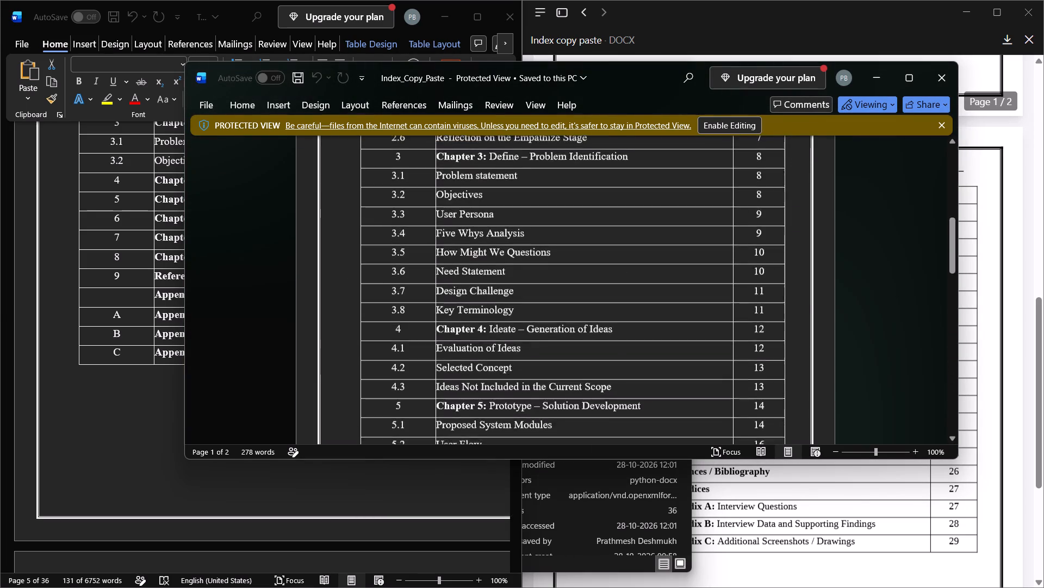
scroll(388, 274, "up", 3)
scroll(388, 274, "down", 6, "ctrl")
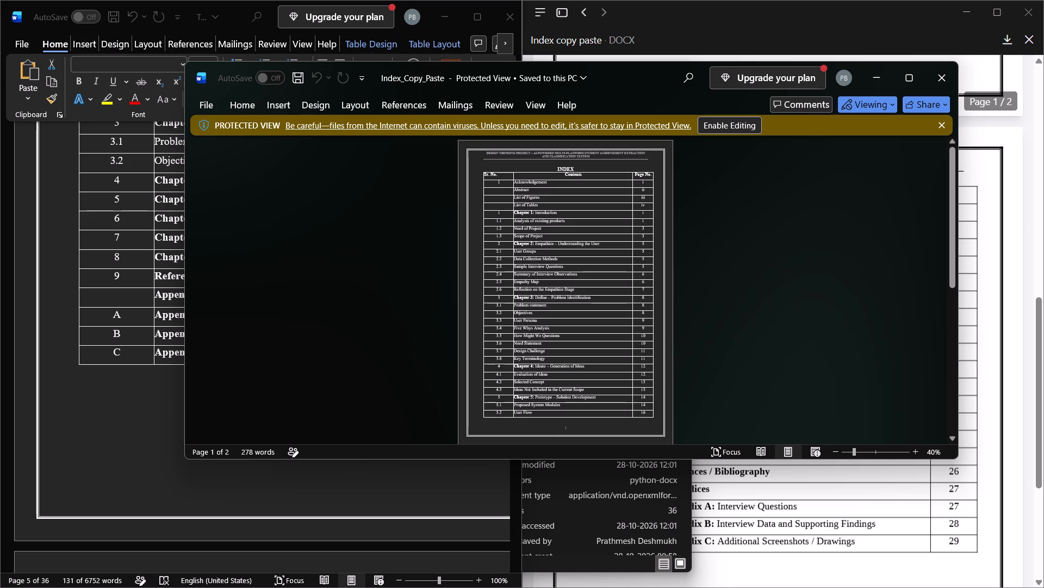
left_click_drag(484, 174, 643, 402)
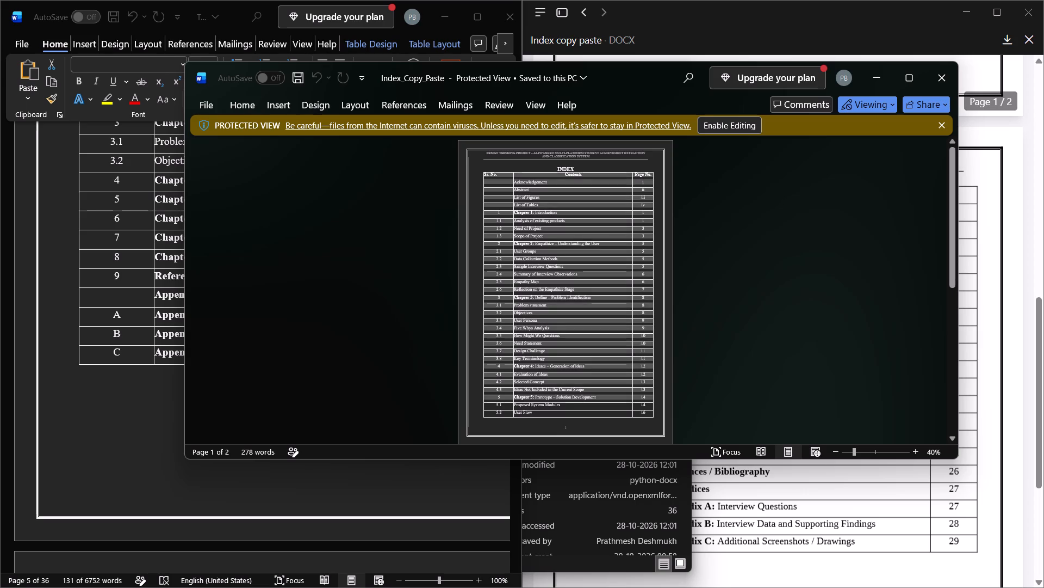
left_click_drag(643, 402, 650, 315)
key("ctrl+c")
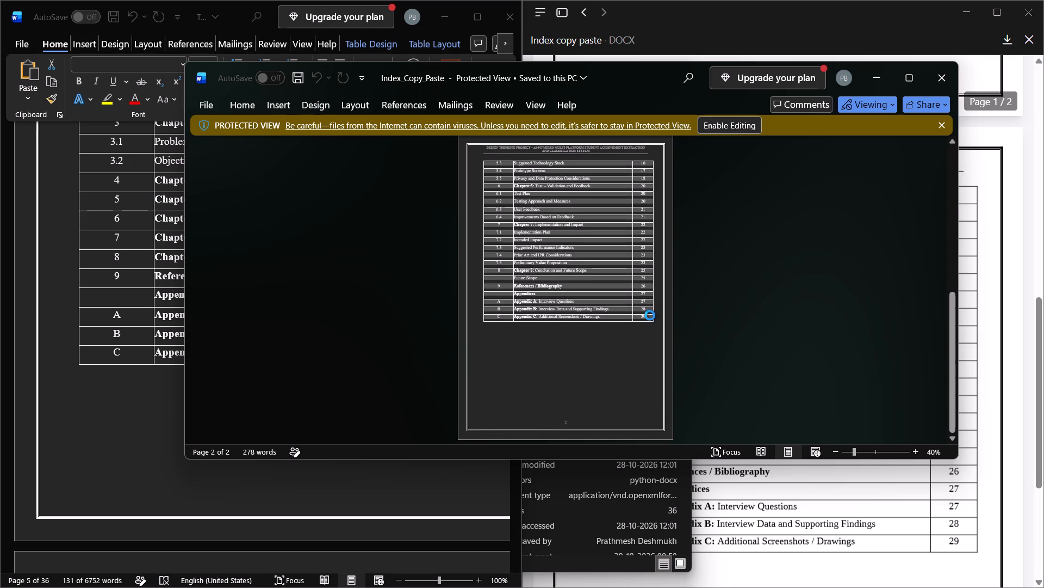
Switch back to the report and paste the copied table over its selected old index table.
scroll(650, 315, "up", 5)
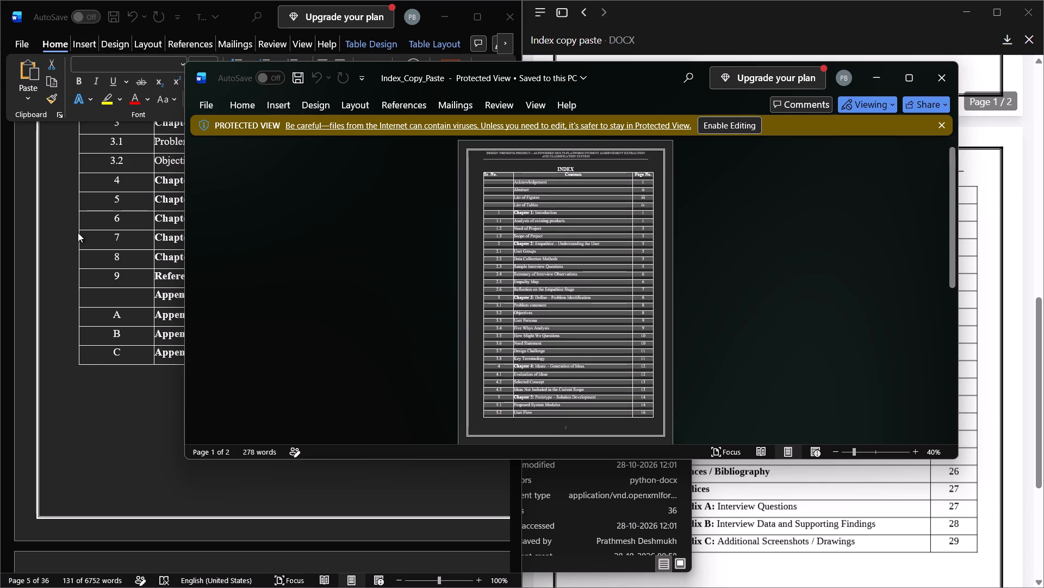
left_click(110, 405)
scroll(110, 405, "right", 1)
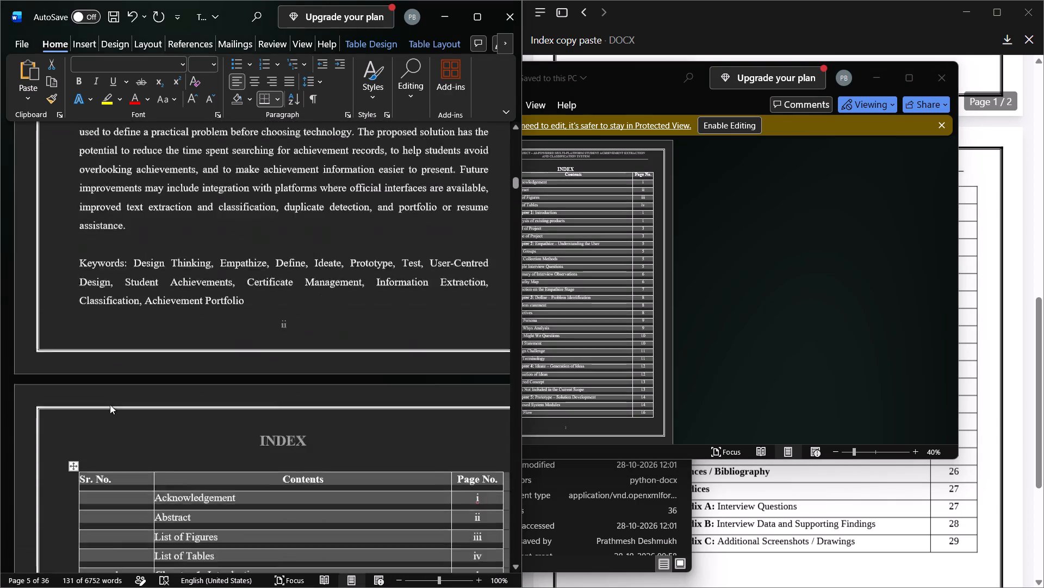
scroll(110, 405, "right", 1)
key("ctrl+v")
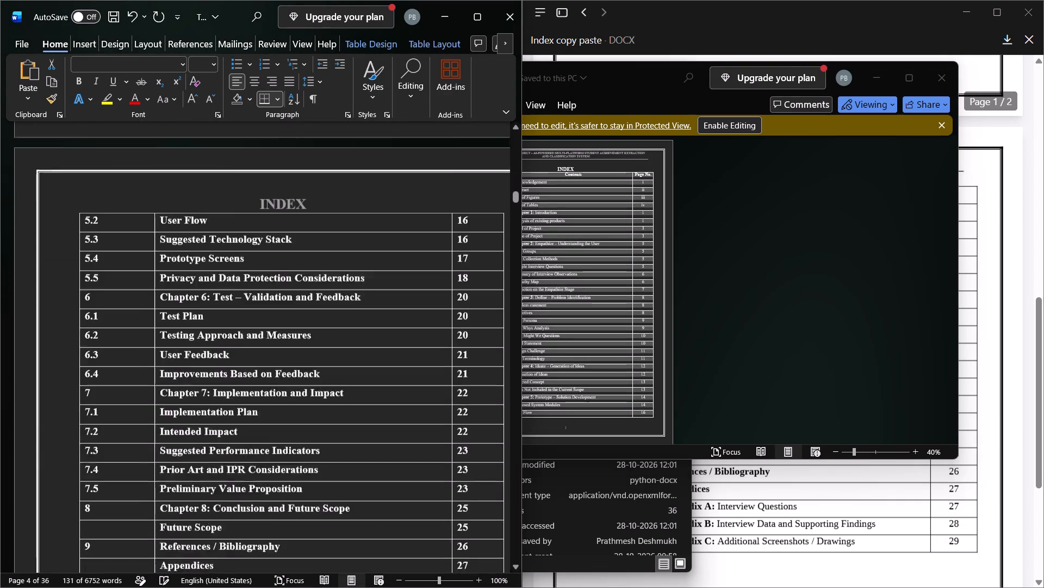
Maximize the report window and review the pasted index and the list pages that follow it for leftover old content.
scroll(110, 405, "up", 3)
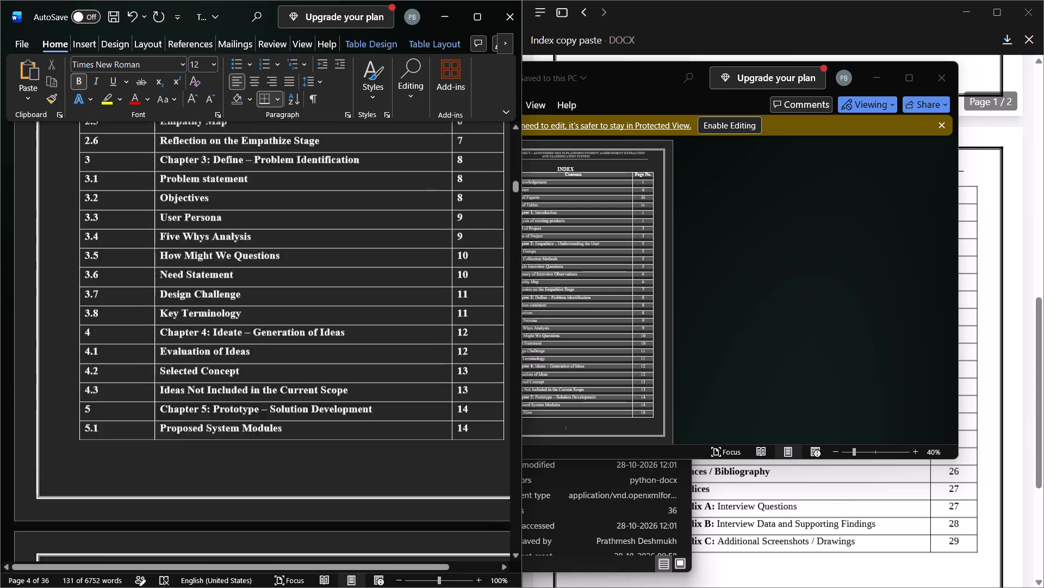
scroll(110, 405, "up", 3)
scroll(110, 405, "down", 2)
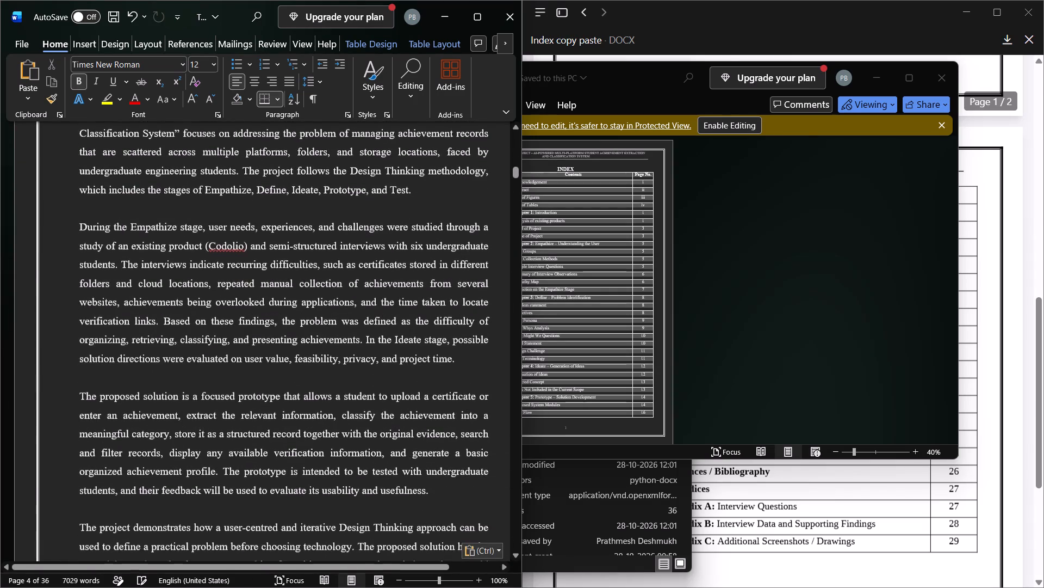
scroll(110, 405, "down", 1)
left_click(484, 17)
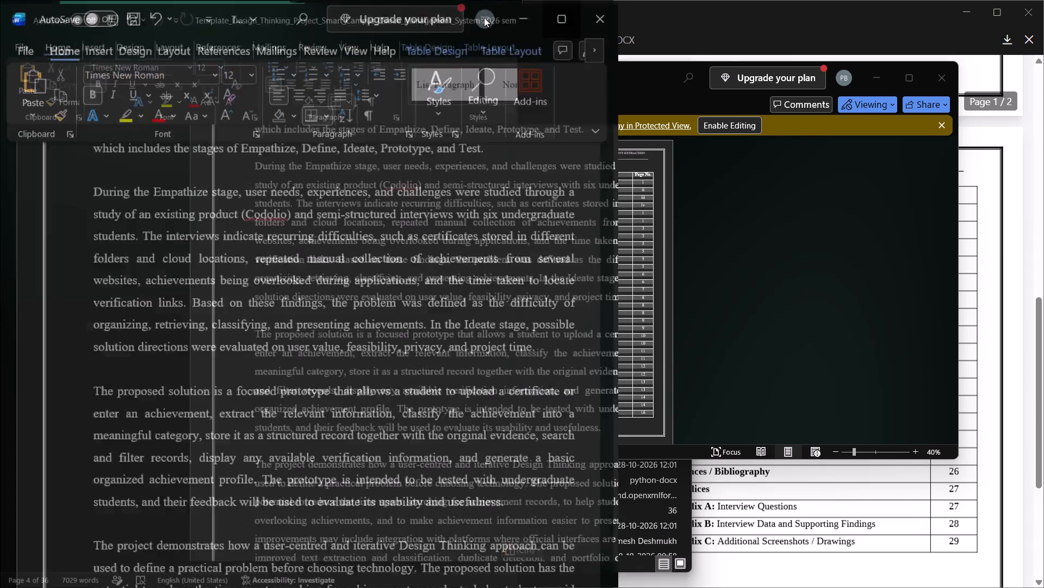
scroll(617, 332, "down", 3)
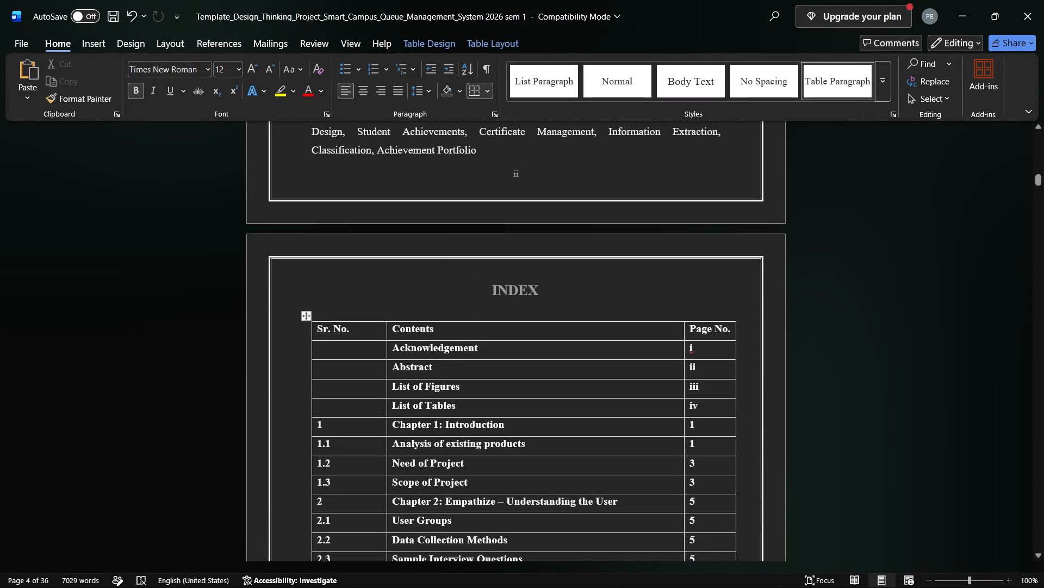
scroll(617, 332, "down", 2)
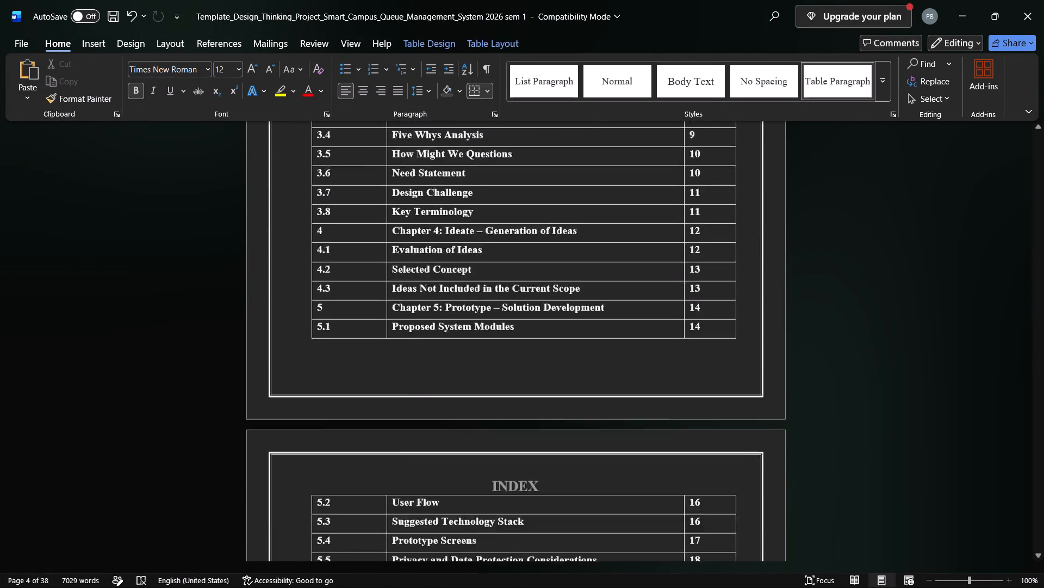
scroll(617, 332, "down", 2)
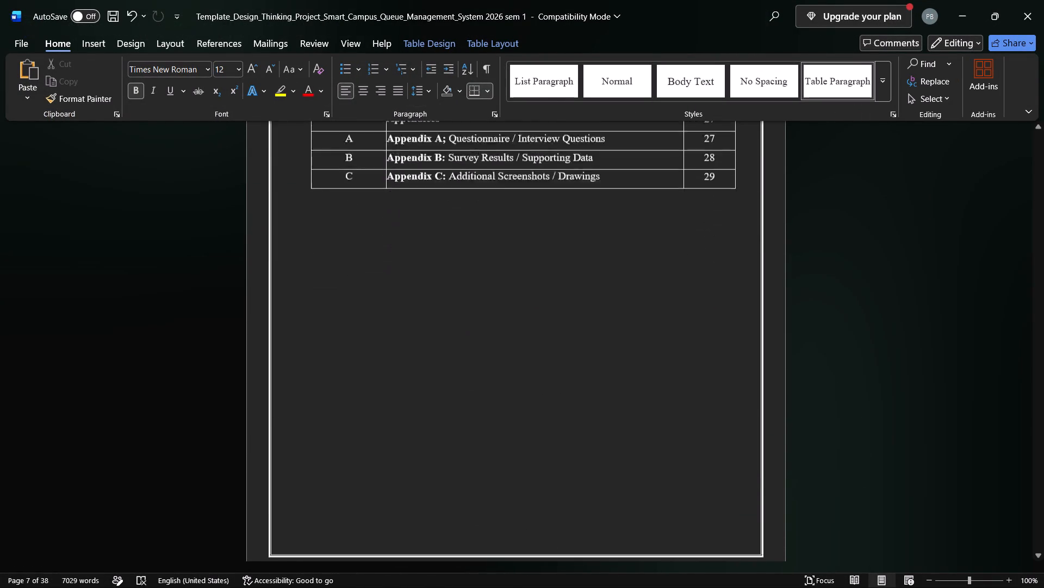
scroll(617, 332, "down", 1)
scroll(617, 332, "up", 2)
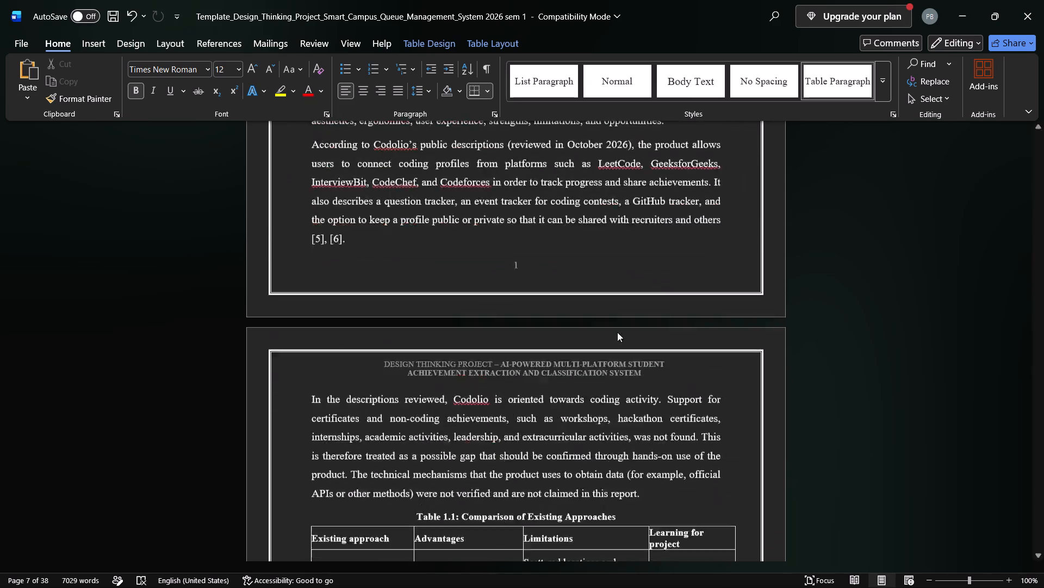
scroll(617, 332, "up", 5)
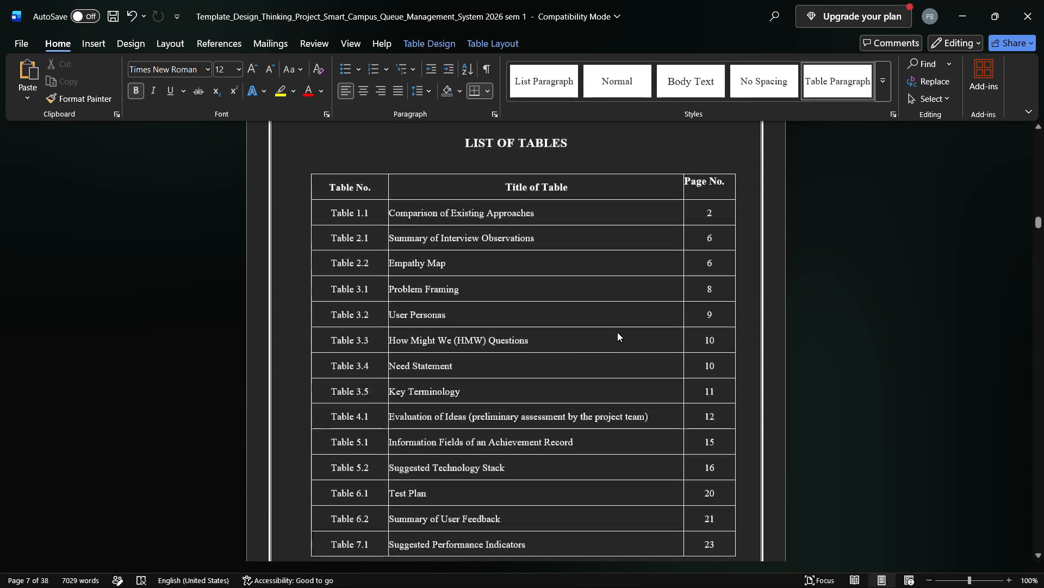
scroll(617, 332, "up", 1)
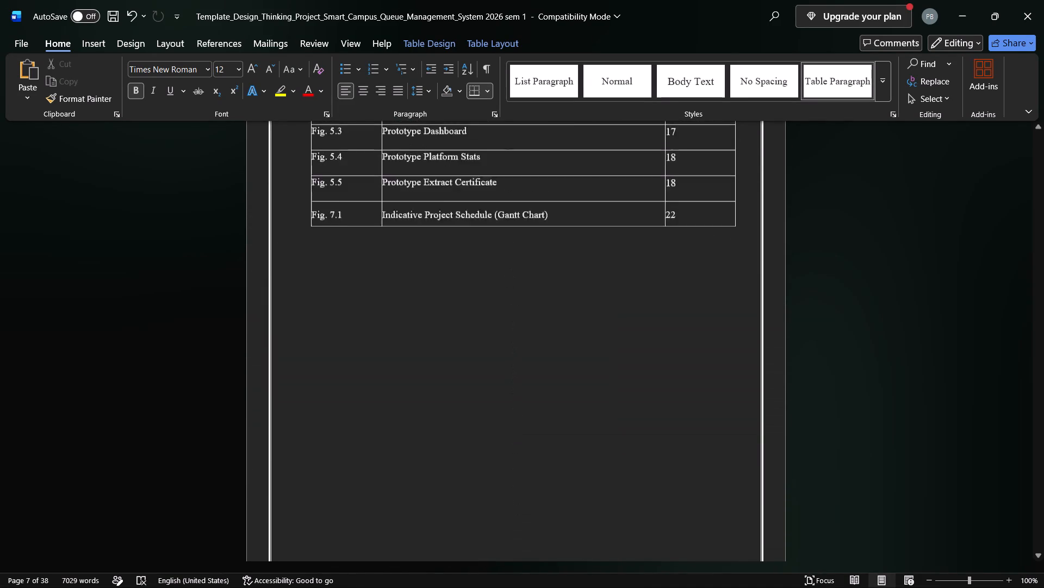
scroll(617, 332, "up", 2)
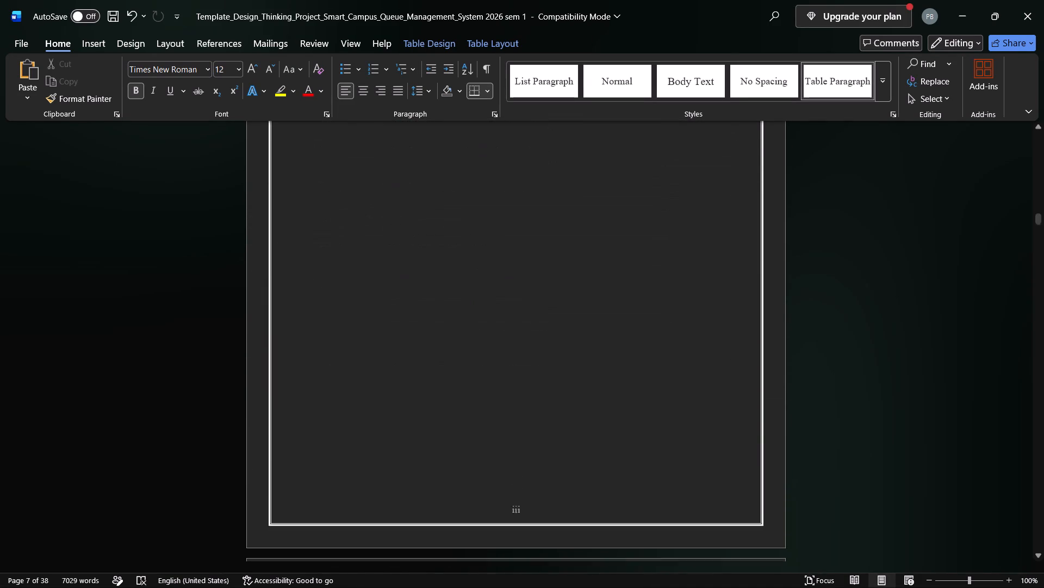
scroll(617, 332, "up", 2)
scroll(617, 332, "down", 1)
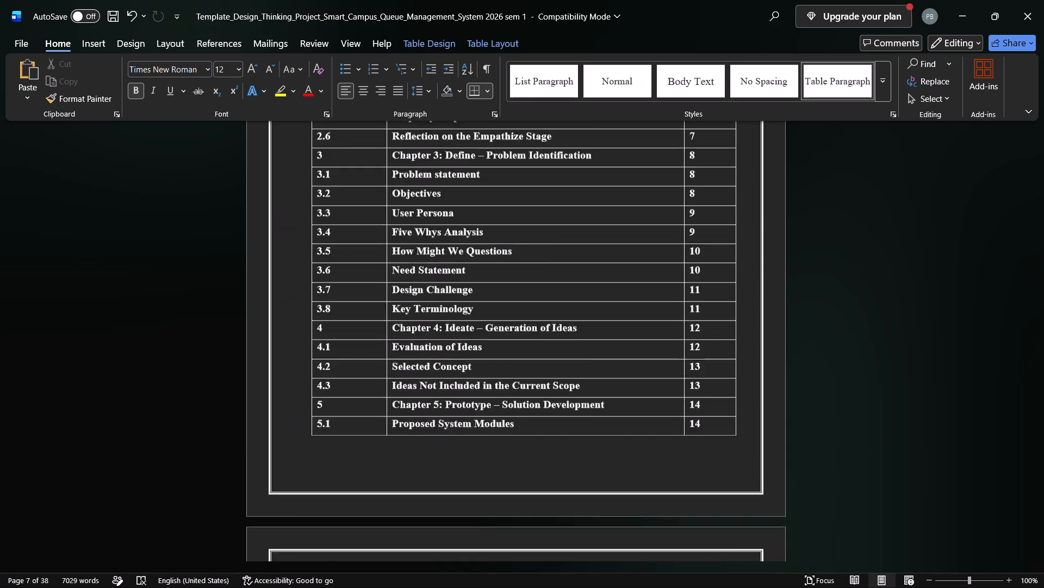
scroll(617, 332, "down", 2)
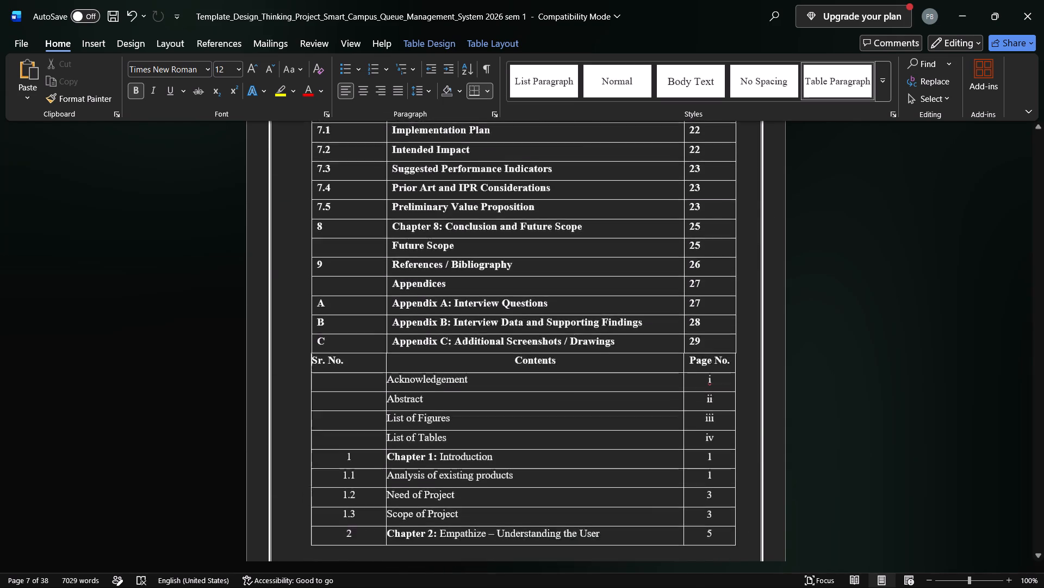
Delete the entire rows of the old index left beneath the new one, from the second Sr. No. header through the last Appendix C row.
scroll(617, 332, "down", 1)
scroll(617, 332, "right", 1)
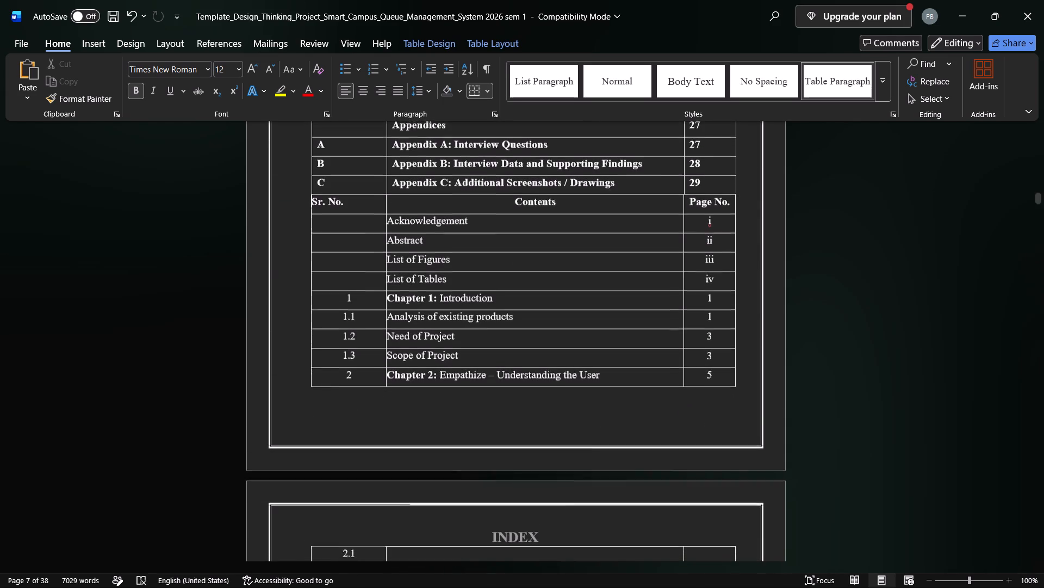
scroll(617, 332, "right", 1)
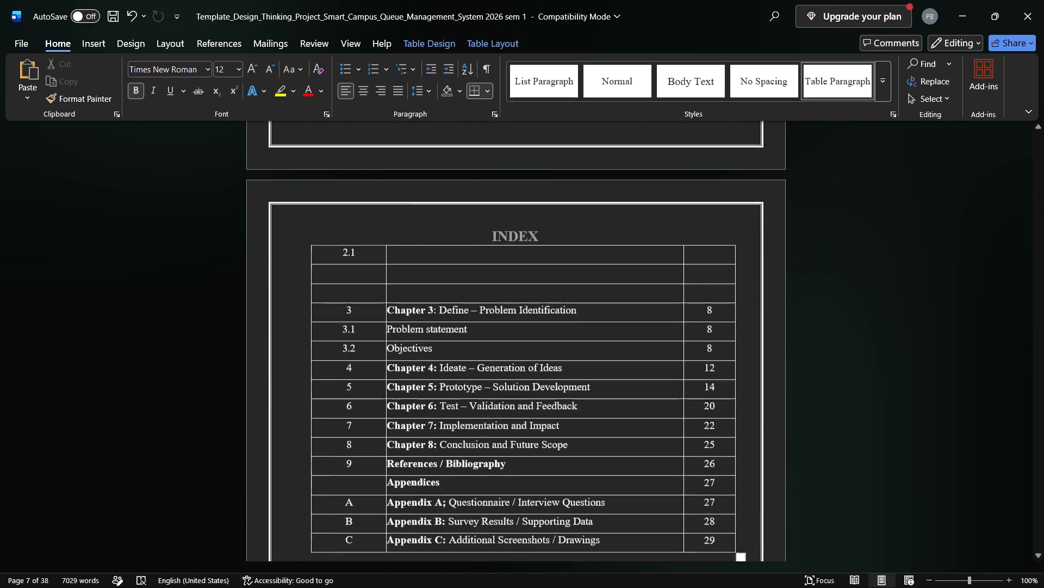
scroll(617, 332, "right", 2)
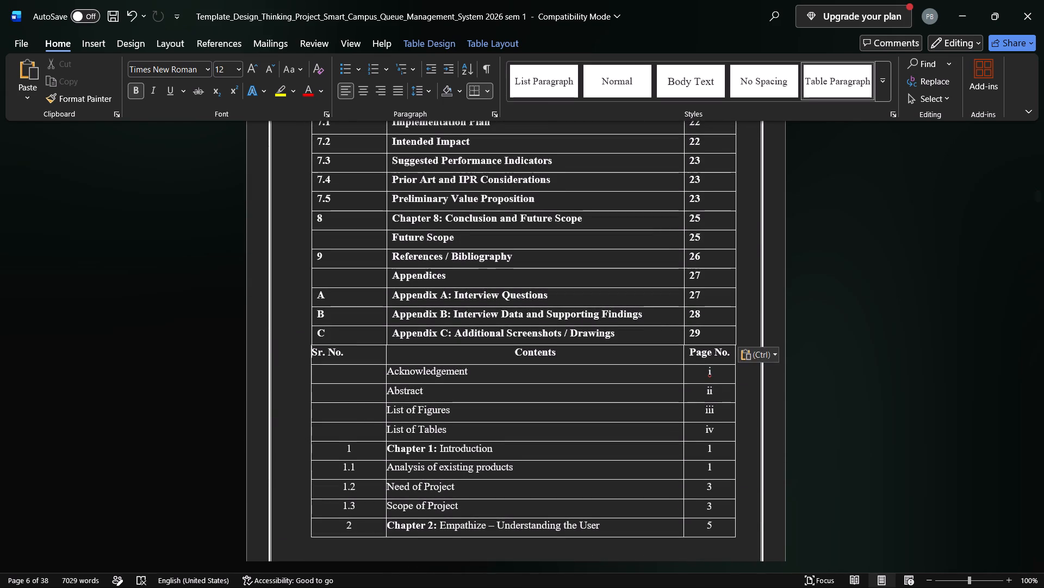
scroll(617, 332, "right", 1)
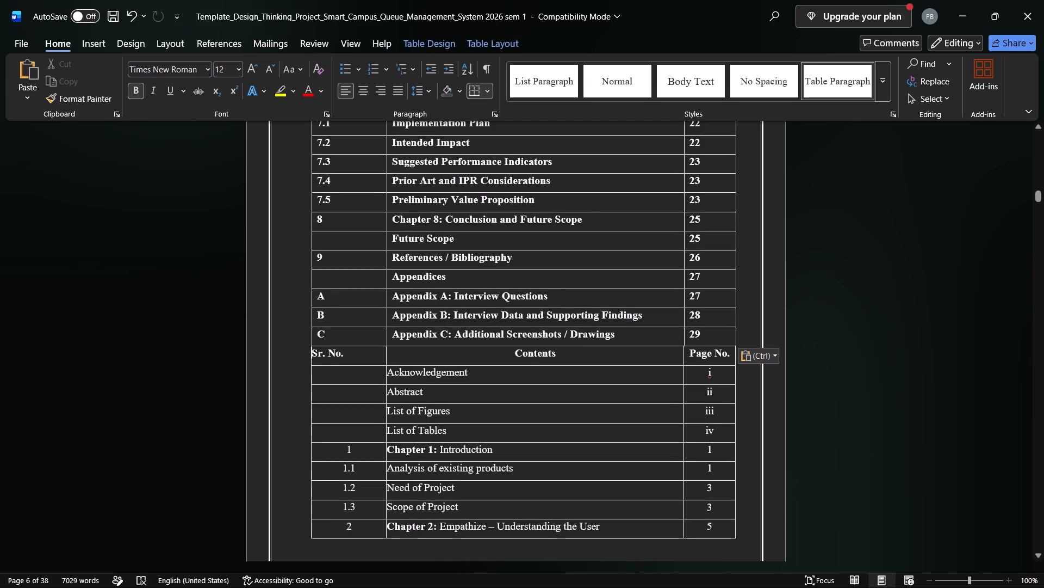
left_click_drag(315, 352, 476, 387)
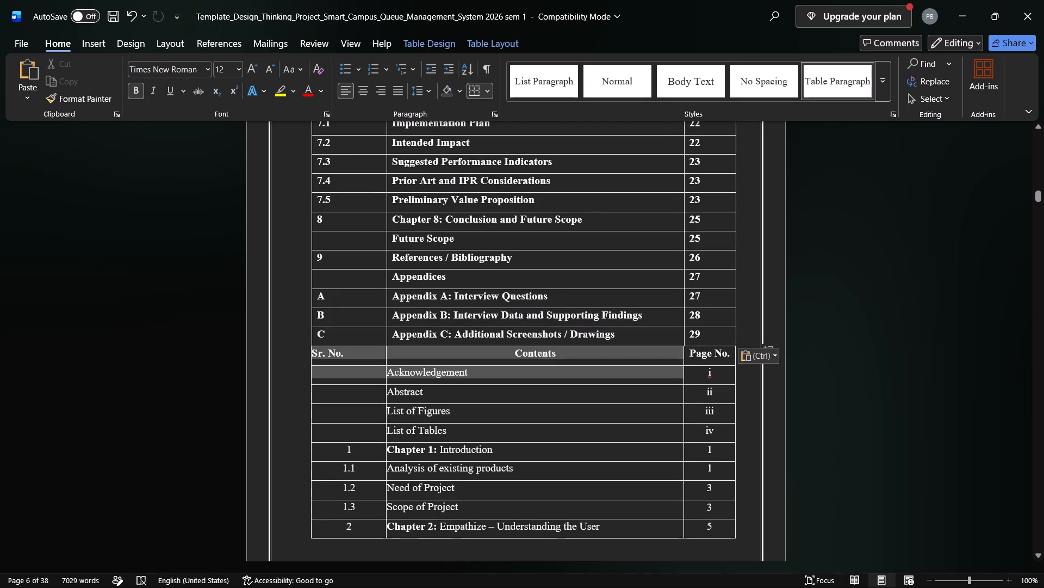
left_click_drag(476, 387, 577, 580)
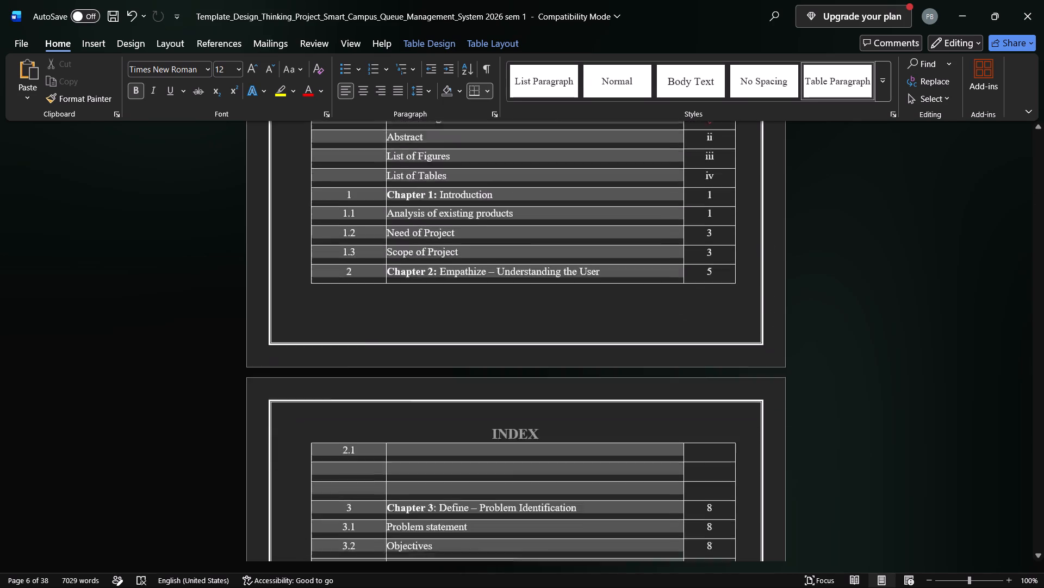
left_click_drag(577, 580, 608, 558)
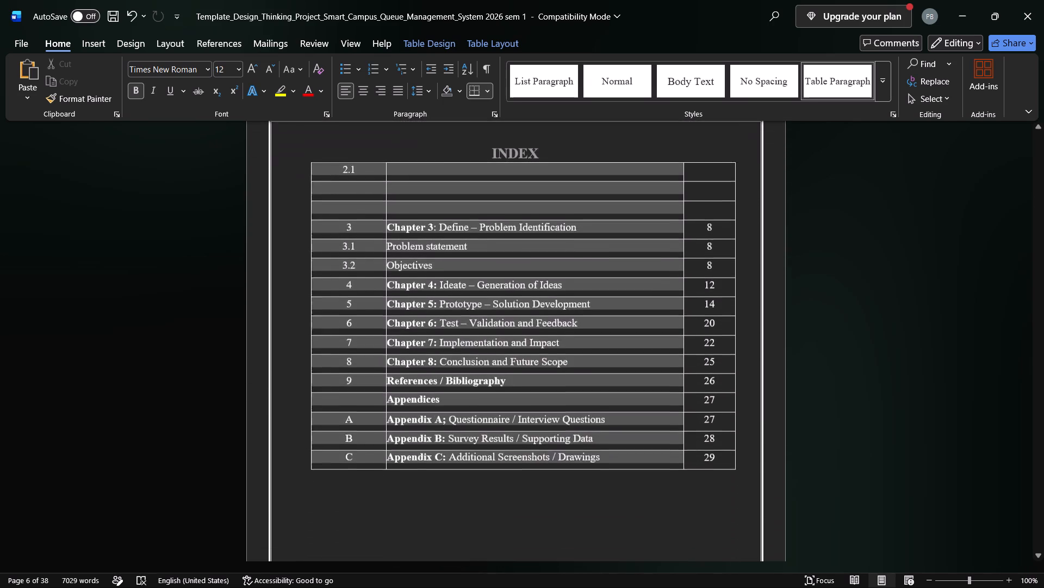
left_click_drag(608, 558, 723, 379)
key("BackSpace")
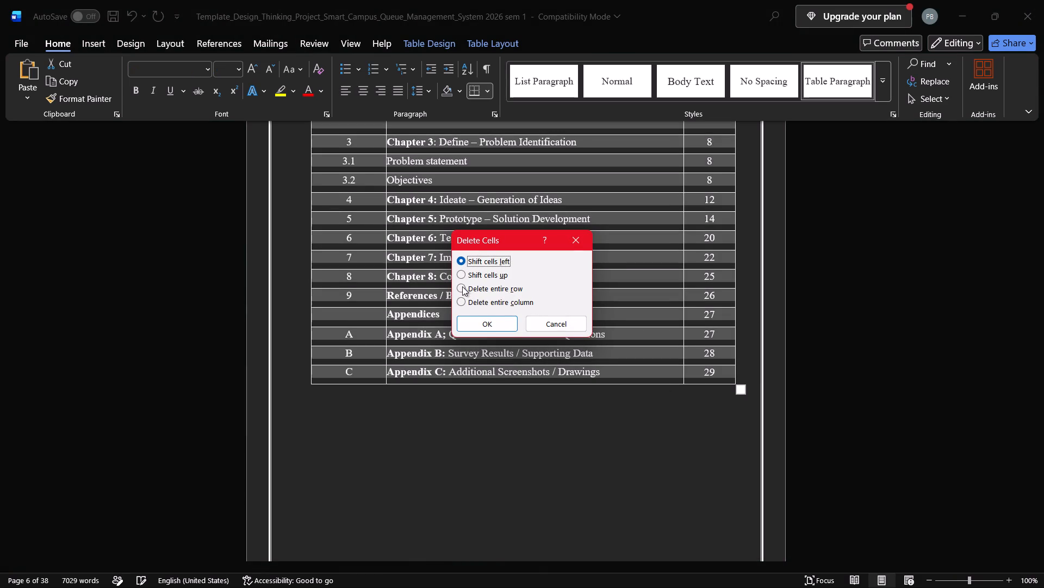
left_click(462, 286)
left_click(485, 322)
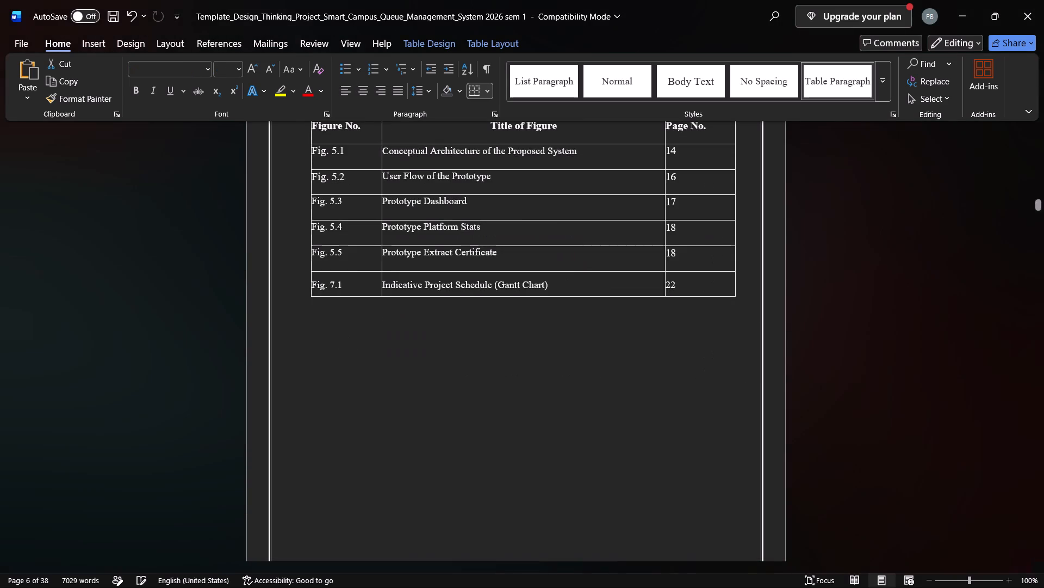
Remove the bold formatting from all text in the new index table.
scroll(485, 322, "up", 4)
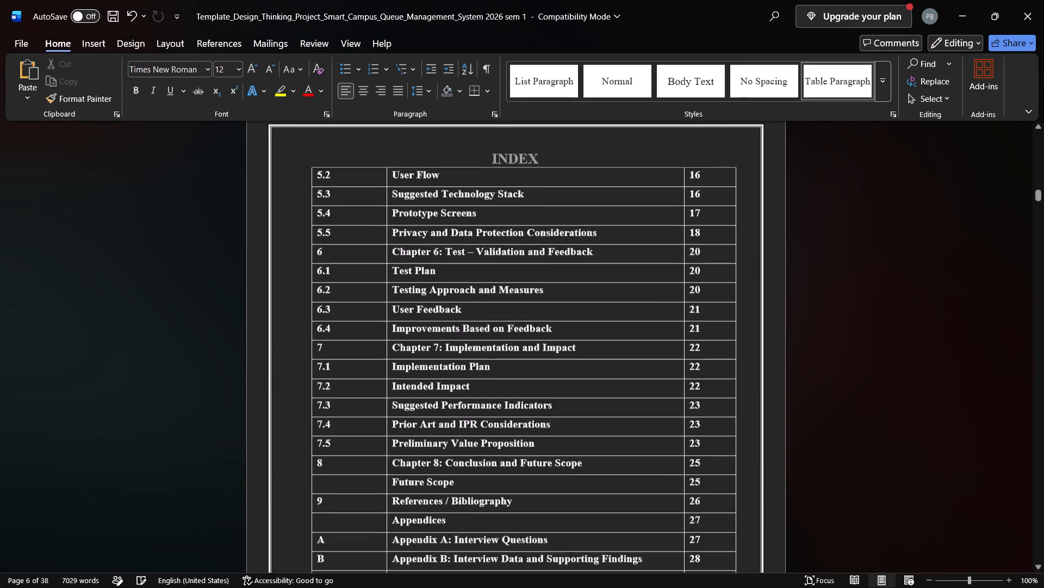
scroll(485, 322, "up", 2)
scroll(485, 322, "right", 1)
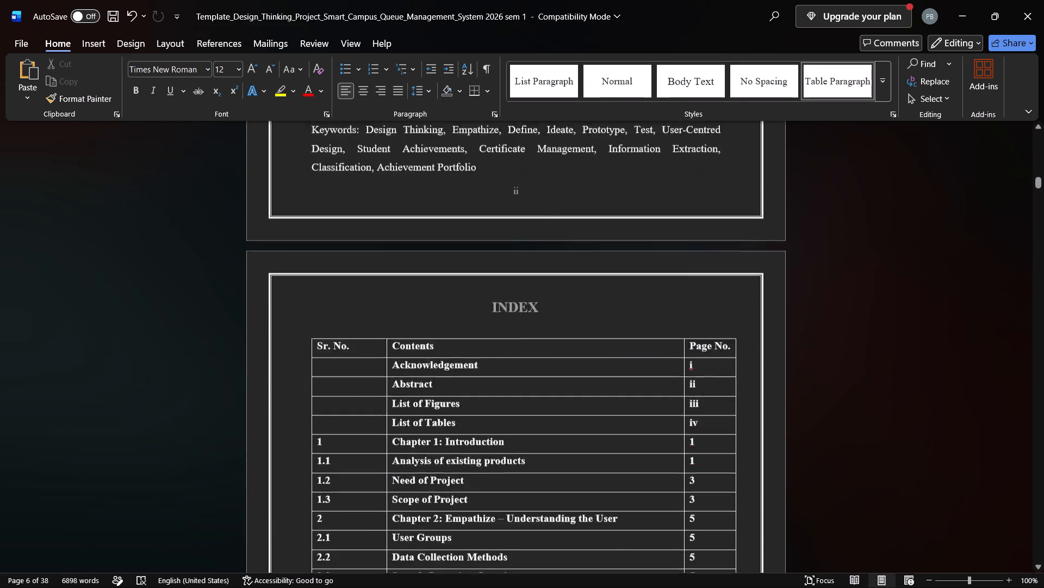
scroll(485, 322, "right", 1)
left_click(485, 322)
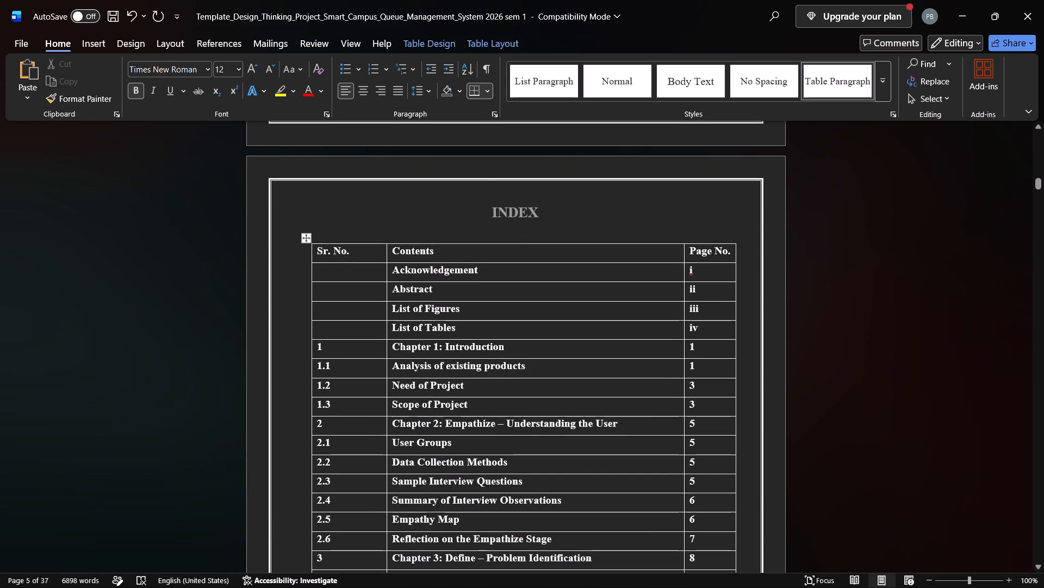
left_click(304, 239)
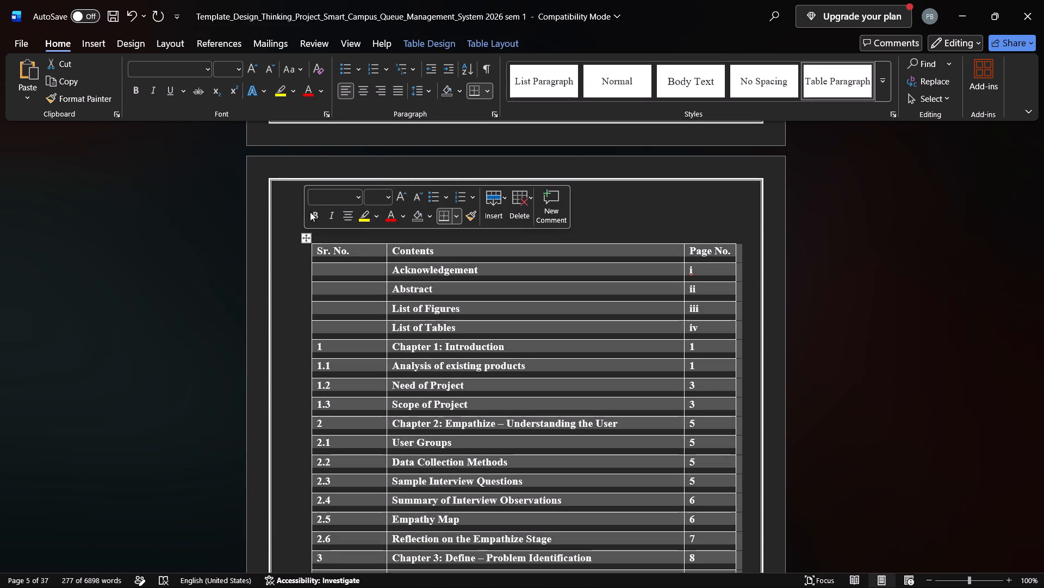
left_click(310, 212)
left_click(310, 212)
left_click(310, 212)
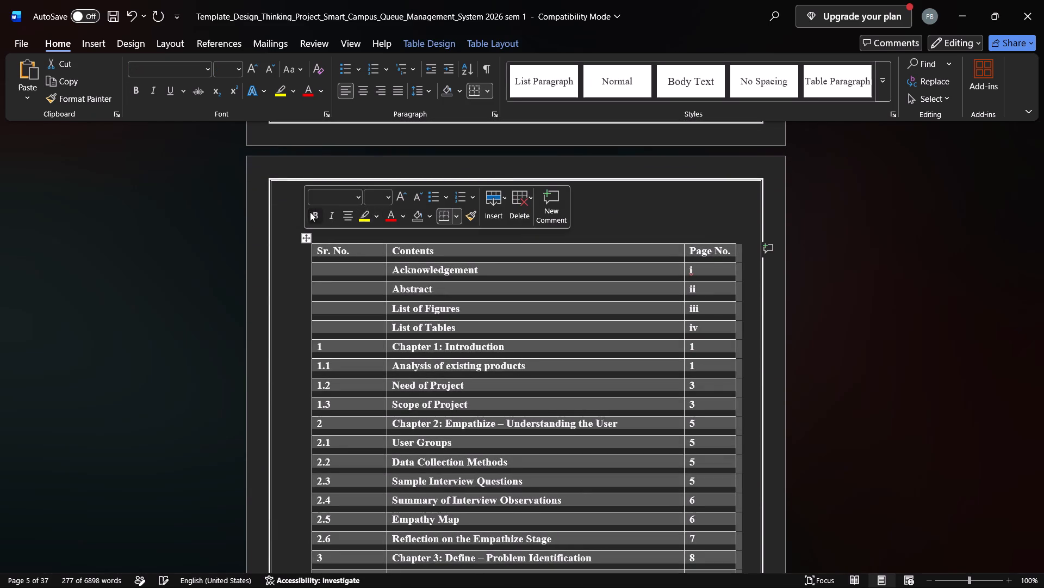
left_click(600, 202)
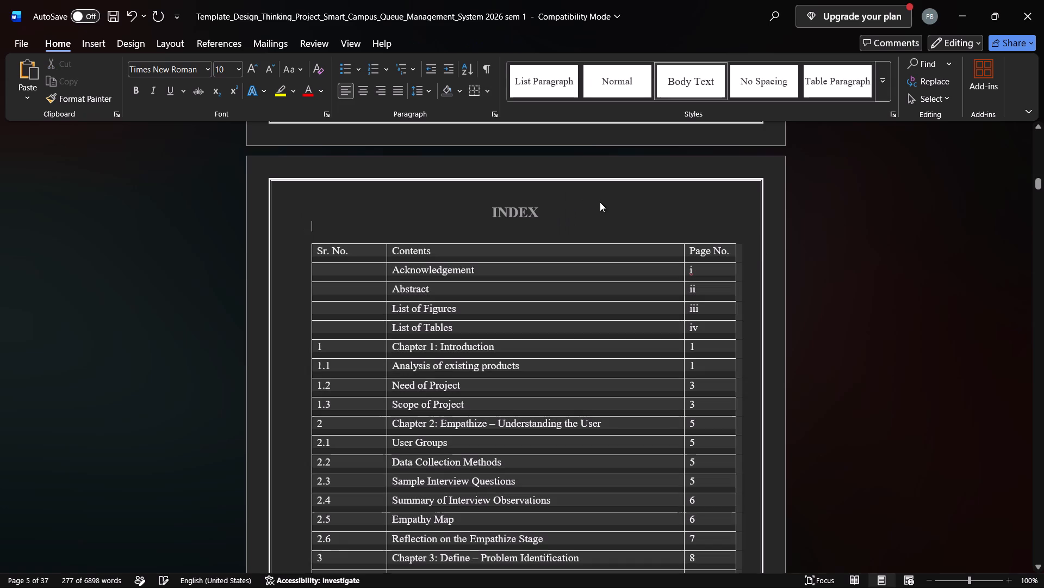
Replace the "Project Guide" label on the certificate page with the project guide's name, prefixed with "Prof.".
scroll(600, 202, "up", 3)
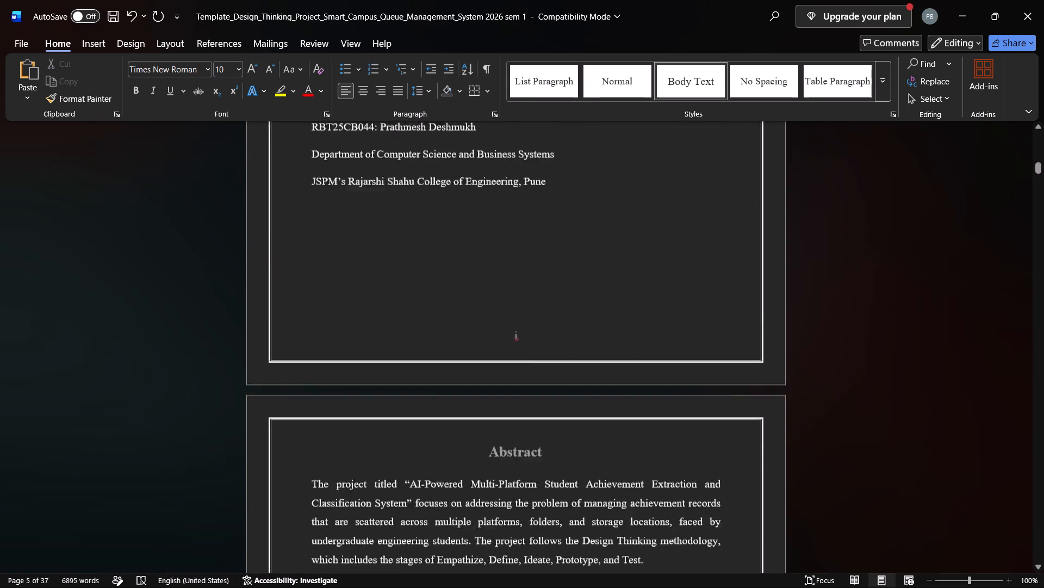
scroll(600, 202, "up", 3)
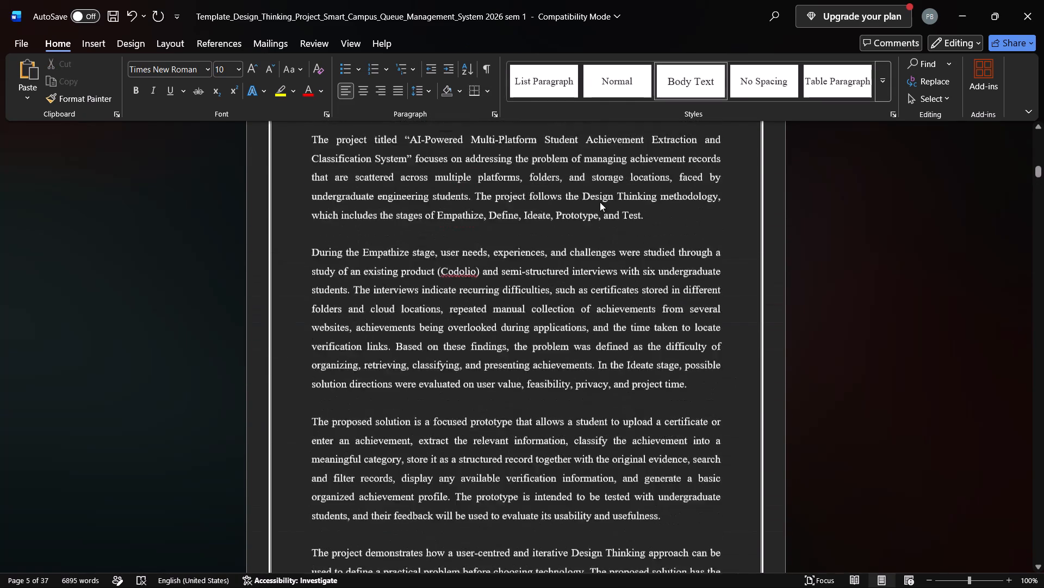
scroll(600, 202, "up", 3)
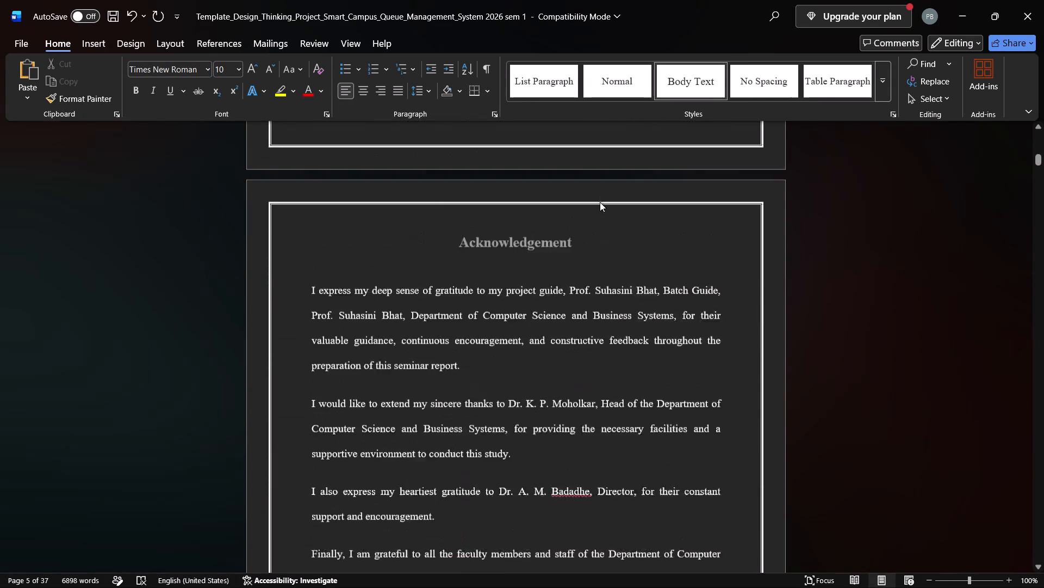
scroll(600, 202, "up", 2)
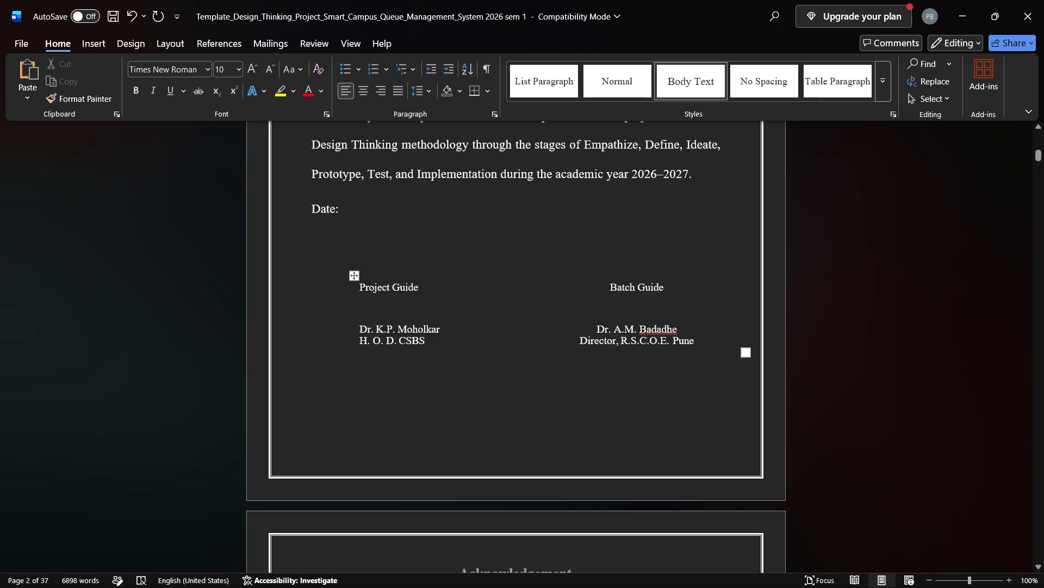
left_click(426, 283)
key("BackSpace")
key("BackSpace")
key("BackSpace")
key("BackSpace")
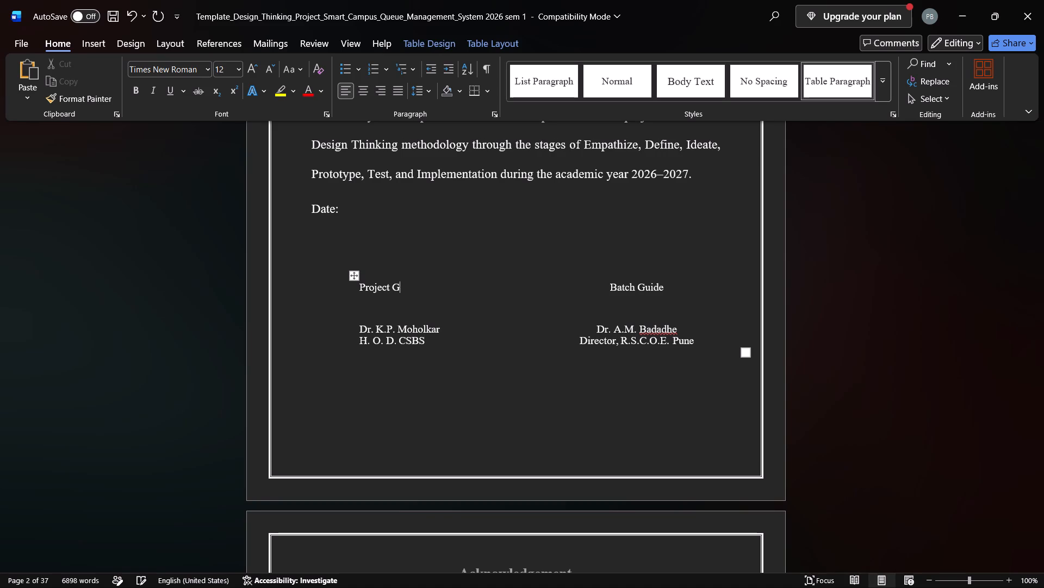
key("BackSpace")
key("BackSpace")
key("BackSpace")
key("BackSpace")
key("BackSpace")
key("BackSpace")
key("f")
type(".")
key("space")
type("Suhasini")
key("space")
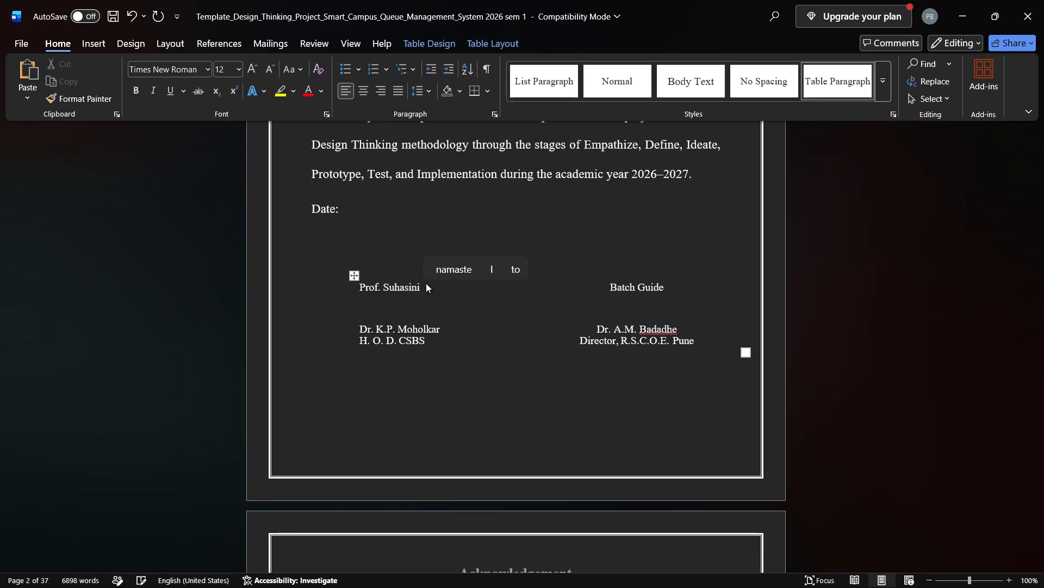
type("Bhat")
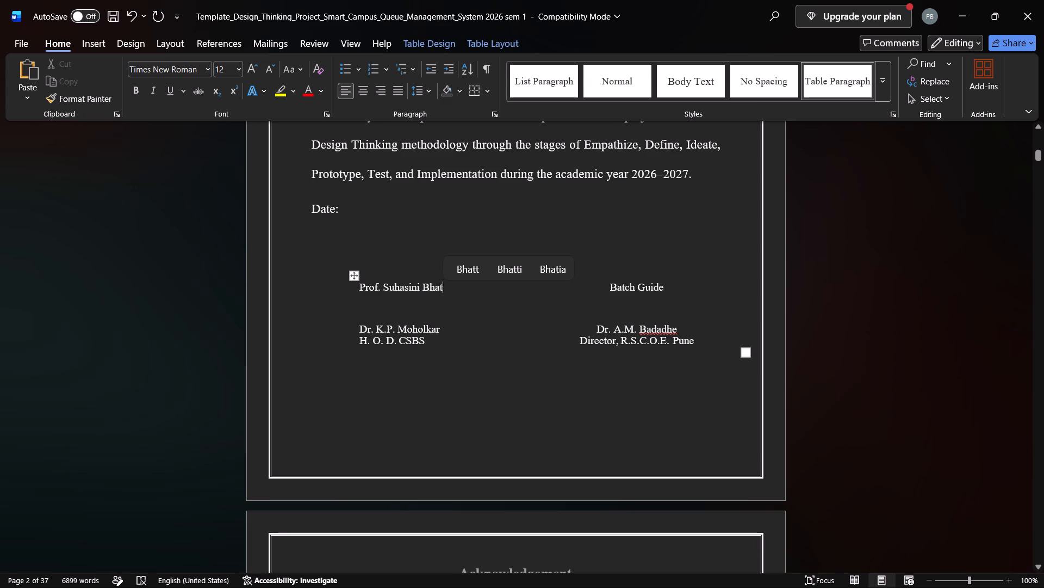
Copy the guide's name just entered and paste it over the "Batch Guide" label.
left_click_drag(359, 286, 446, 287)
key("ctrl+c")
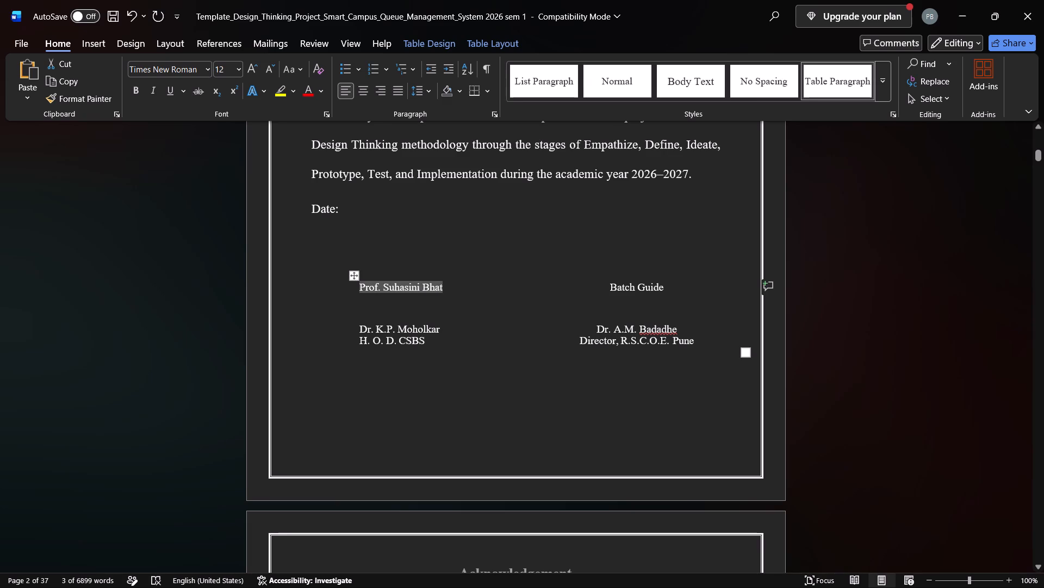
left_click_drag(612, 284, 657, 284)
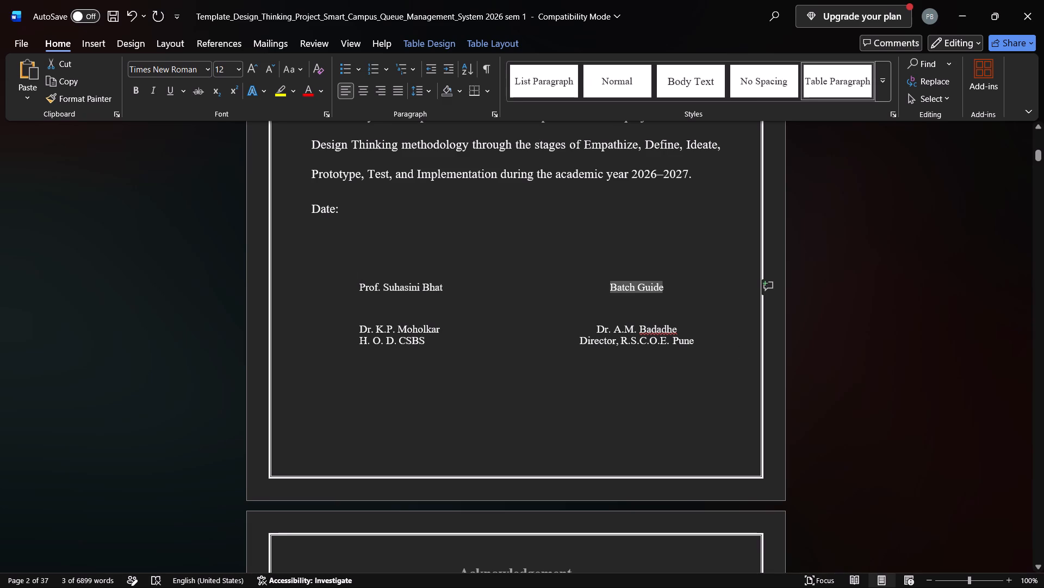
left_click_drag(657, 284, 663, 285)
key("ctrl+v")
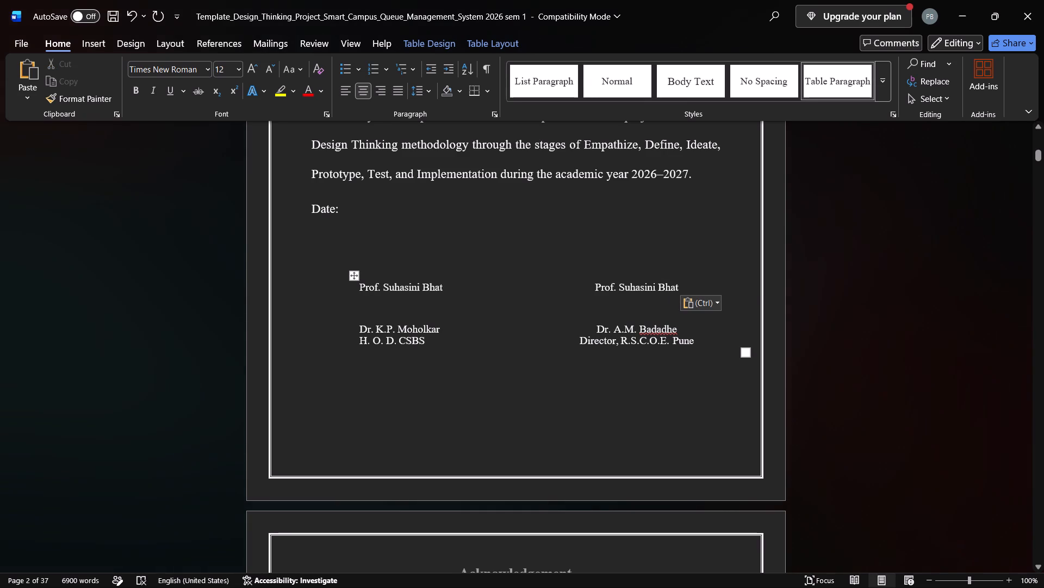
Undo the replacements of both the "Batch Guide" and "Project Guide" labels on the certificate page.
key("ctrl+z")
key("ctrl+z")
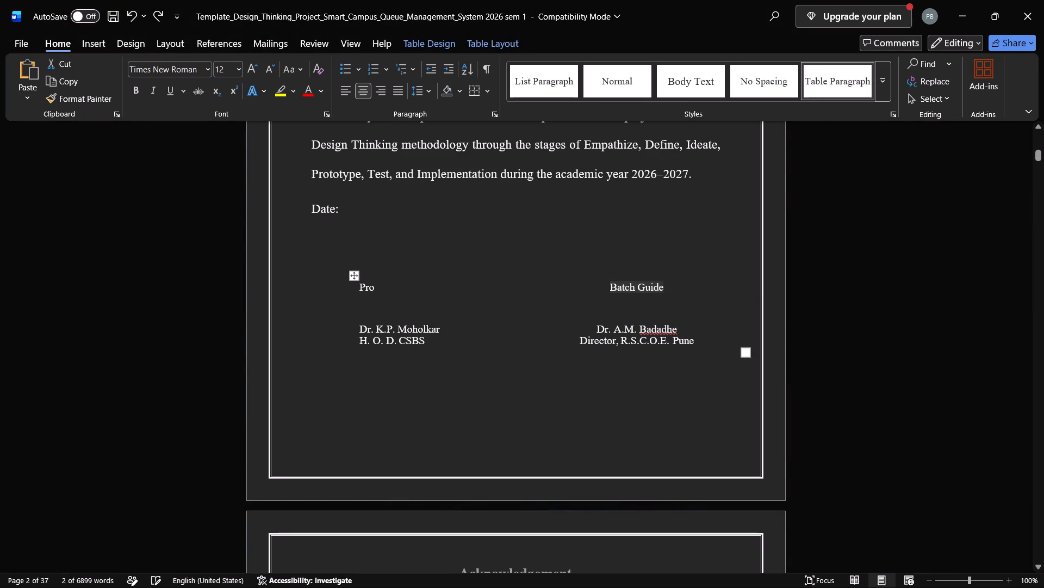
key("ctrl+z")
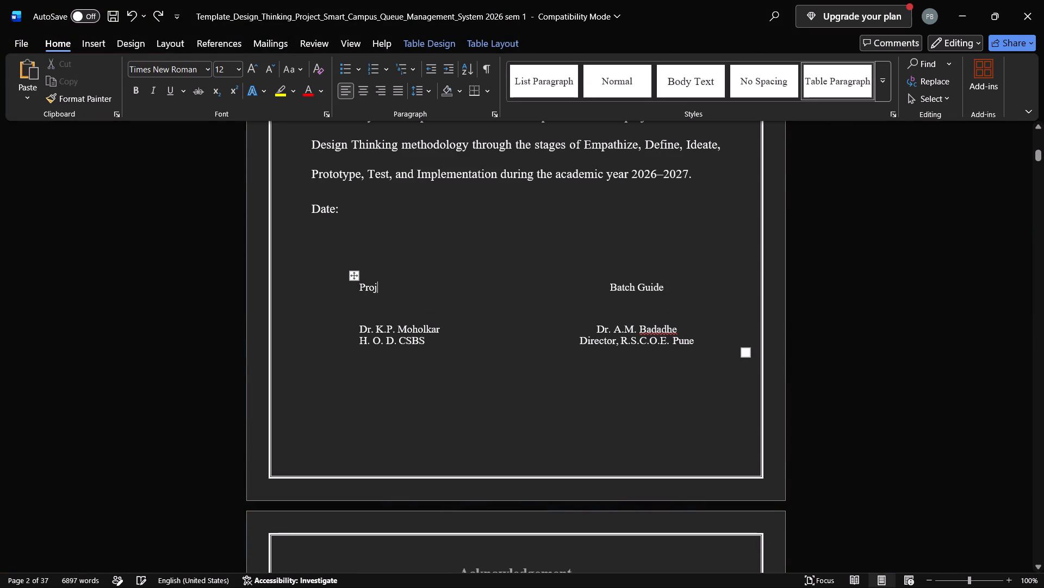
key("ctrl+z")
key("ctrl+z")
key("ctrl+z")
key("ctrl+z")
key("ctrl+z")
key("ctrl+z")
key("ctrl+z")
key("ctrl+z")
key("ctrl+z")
Insert the project guide's name, prefixed with "Prof.", on the empty line above "Project Guide" and indent it with spaces over the label.
left_click(387, 277)
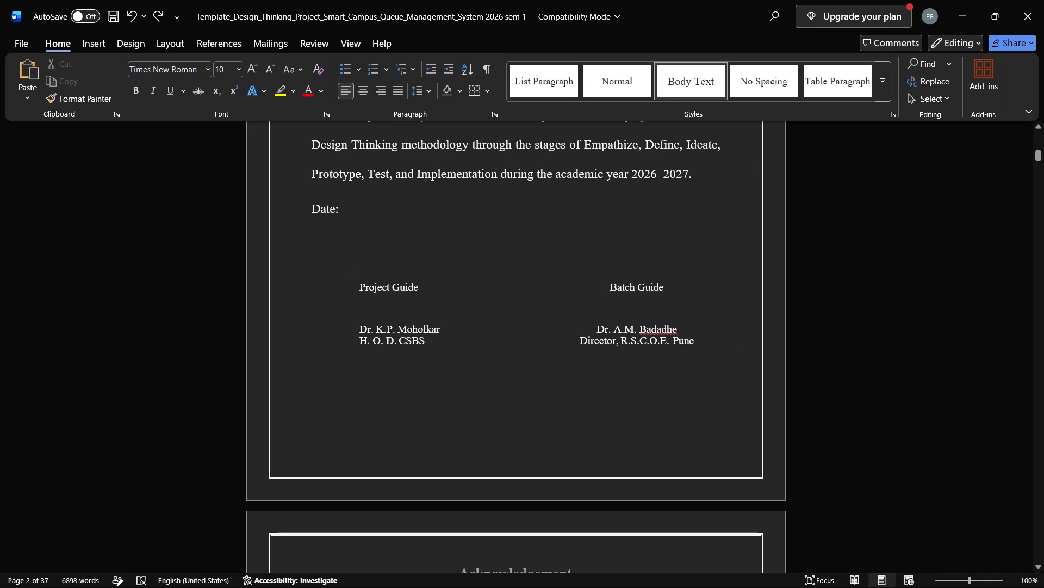
key("ctrl+v")
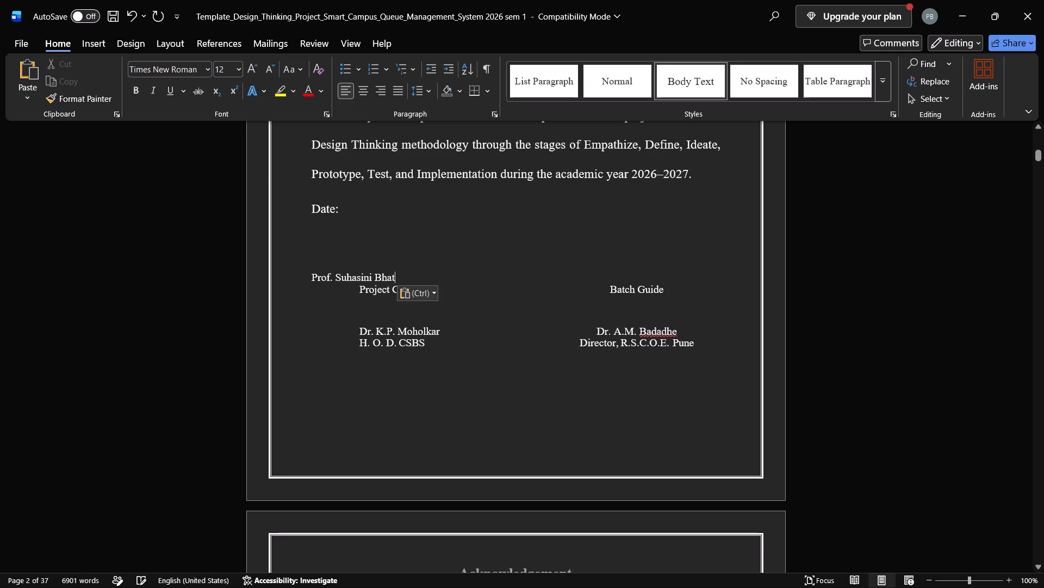
left_click(313, 275)
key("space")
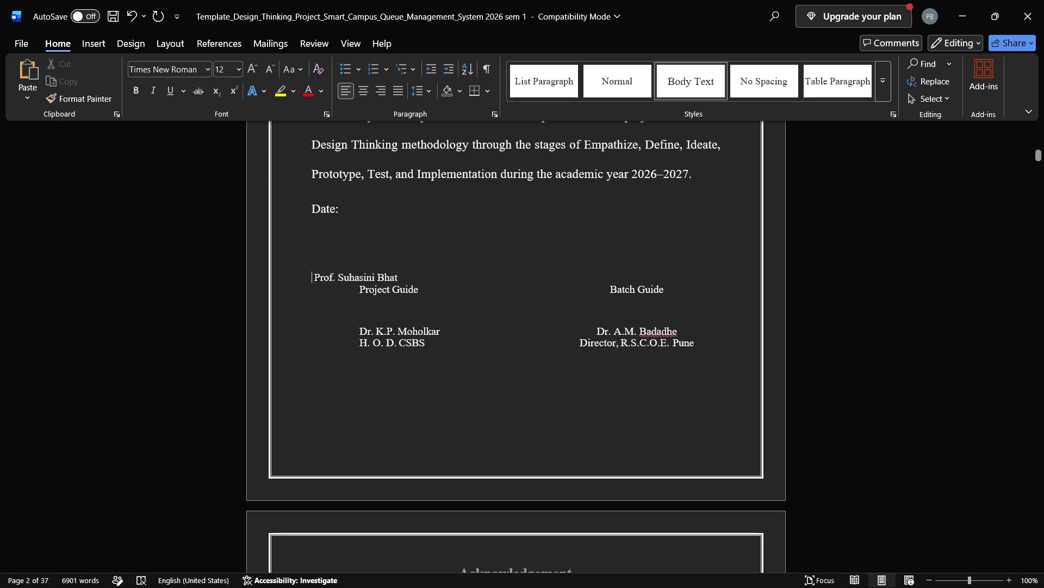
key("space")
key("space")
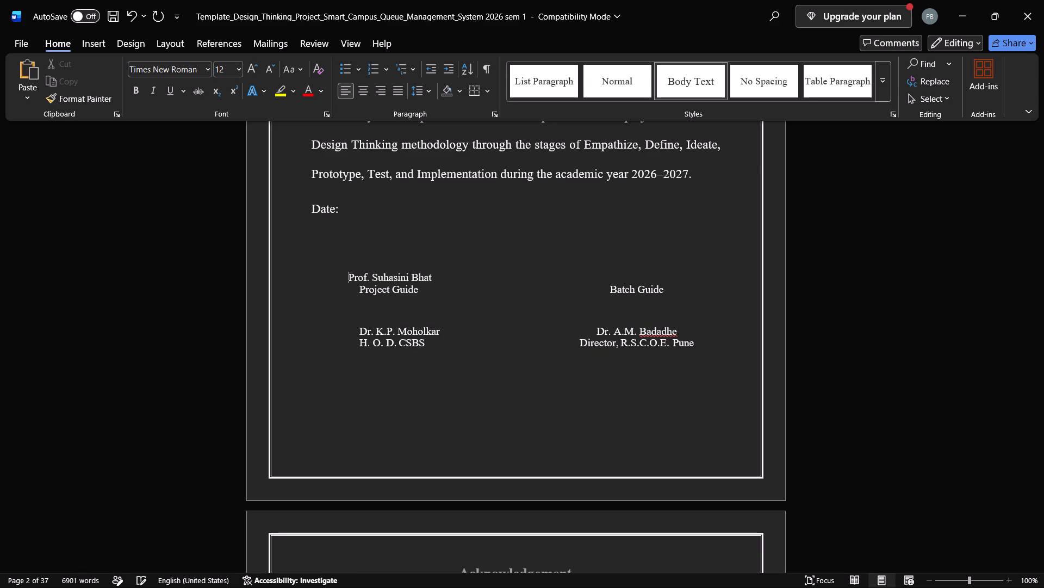
Add the batch guide's name, prefixed with "Prof.", on the same line, spaced across to sit above "Batch Guide".
left_click(610, 273)
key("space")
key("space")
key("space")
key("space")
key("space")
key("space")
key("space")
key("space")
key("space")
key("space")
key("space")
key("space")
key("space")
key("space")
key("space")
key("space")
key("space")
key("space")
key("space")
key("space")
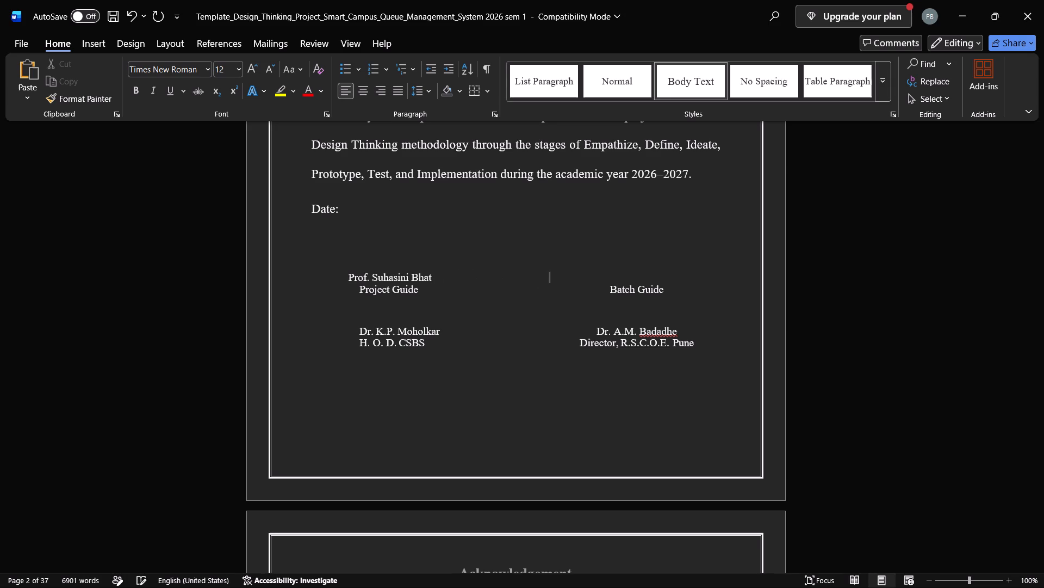
key("ctrl+v")
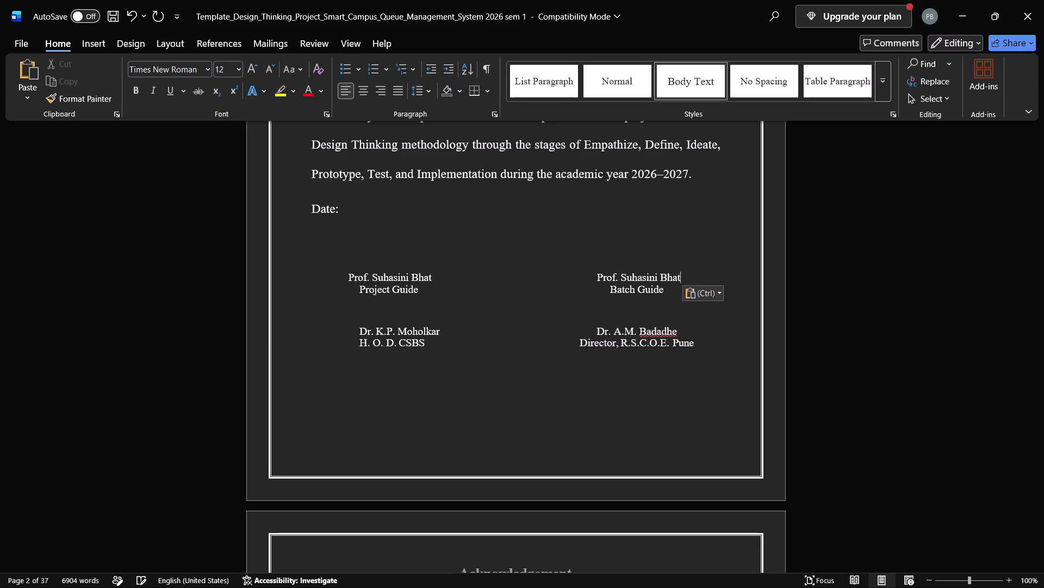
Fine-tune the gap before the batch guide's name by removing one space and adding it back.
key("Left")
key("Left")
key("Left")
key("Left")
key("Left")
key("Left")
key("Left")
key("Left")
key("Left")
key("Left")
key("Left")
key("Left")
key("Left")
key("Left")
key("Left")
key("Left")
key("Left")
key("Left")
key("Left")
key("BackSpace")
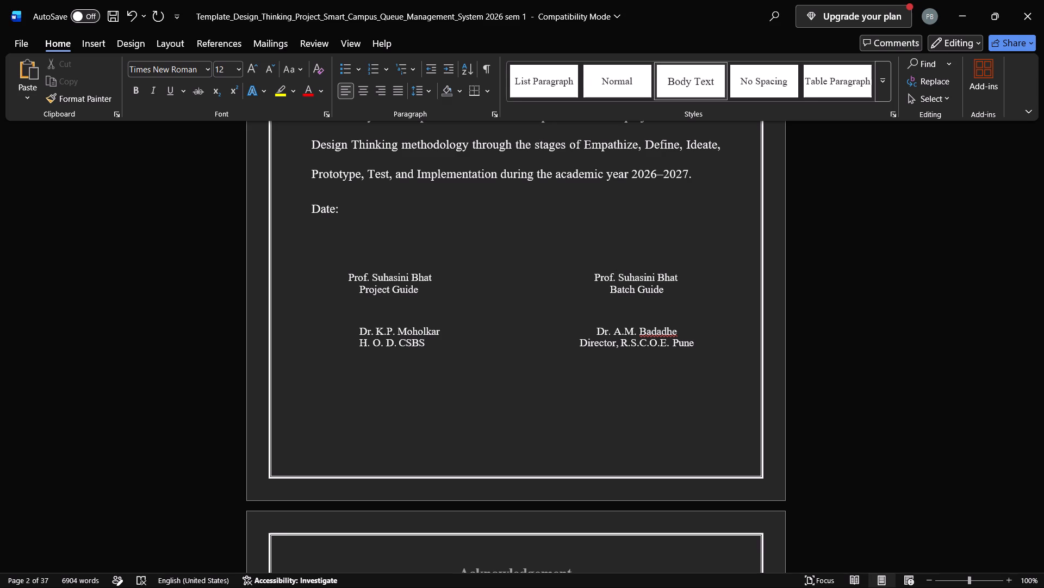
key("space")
Review the pages from the Acknowledgement through the last Appendix row of the index table.
scroll(570, 367, "down", 1)
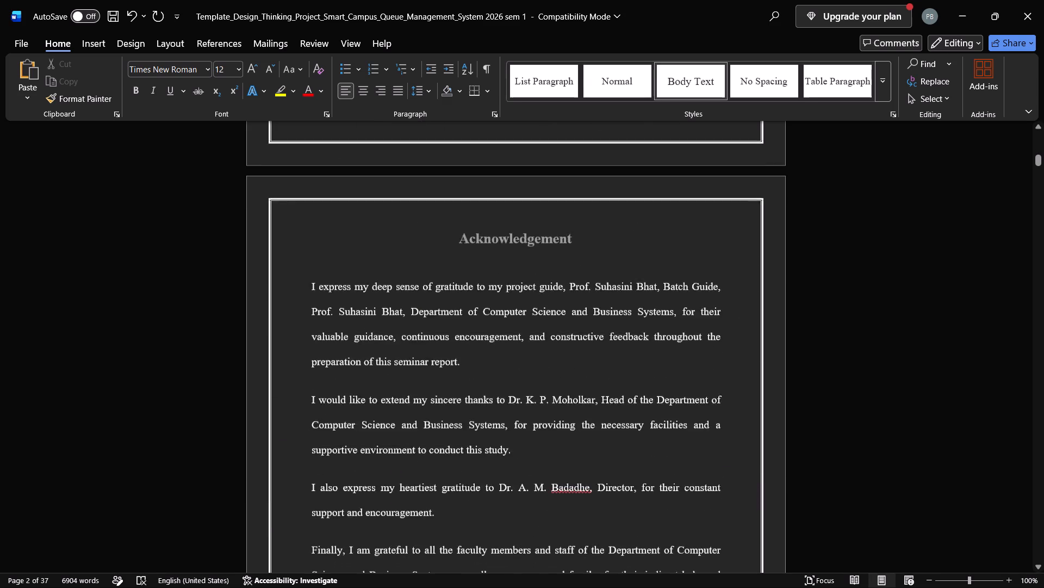
scroll(570, 367, "down", 2)
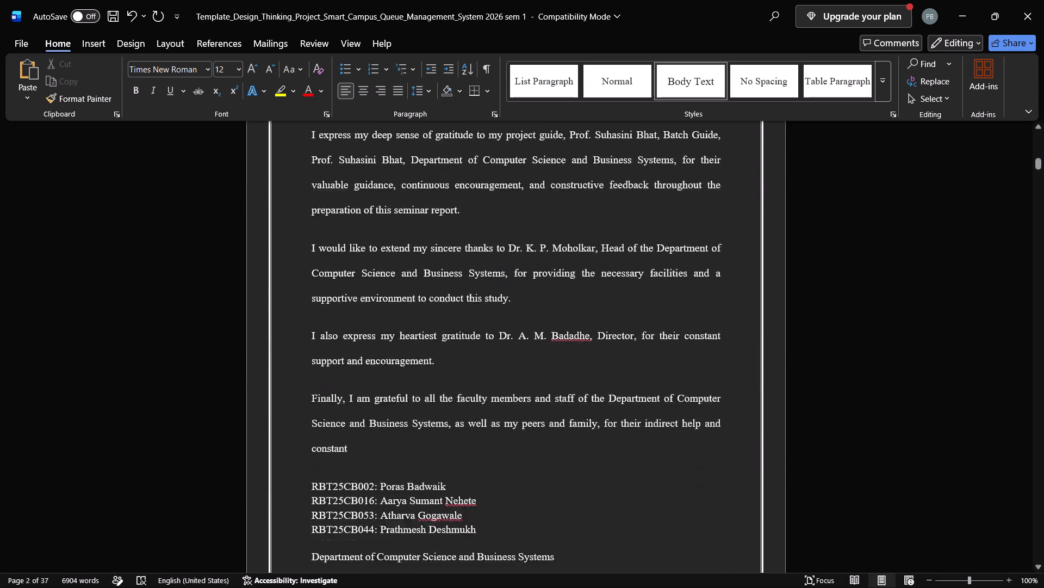
scroll(570, 367, "down", 5)
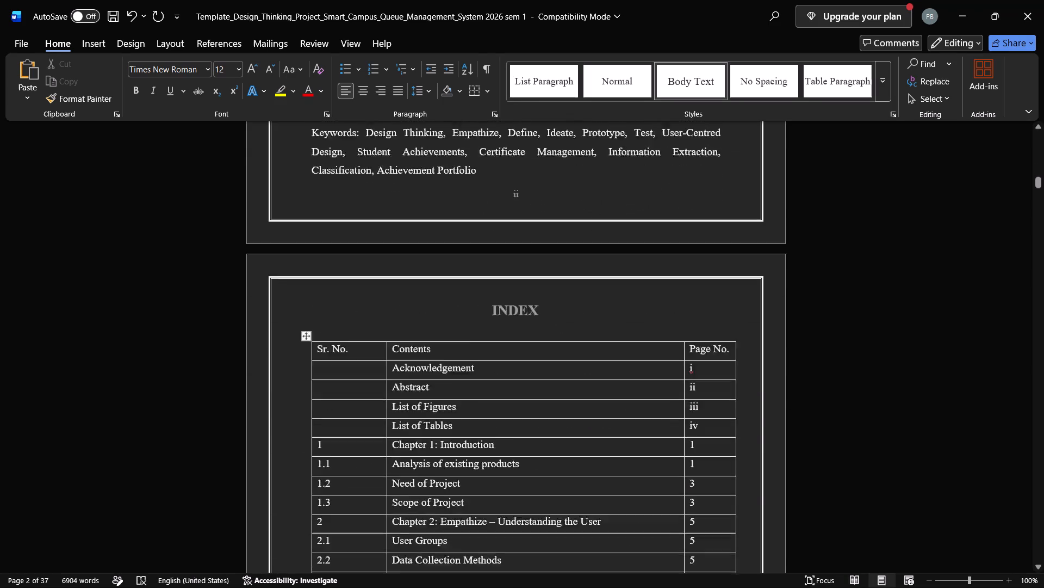
scroll(570, 367, "down", 3)
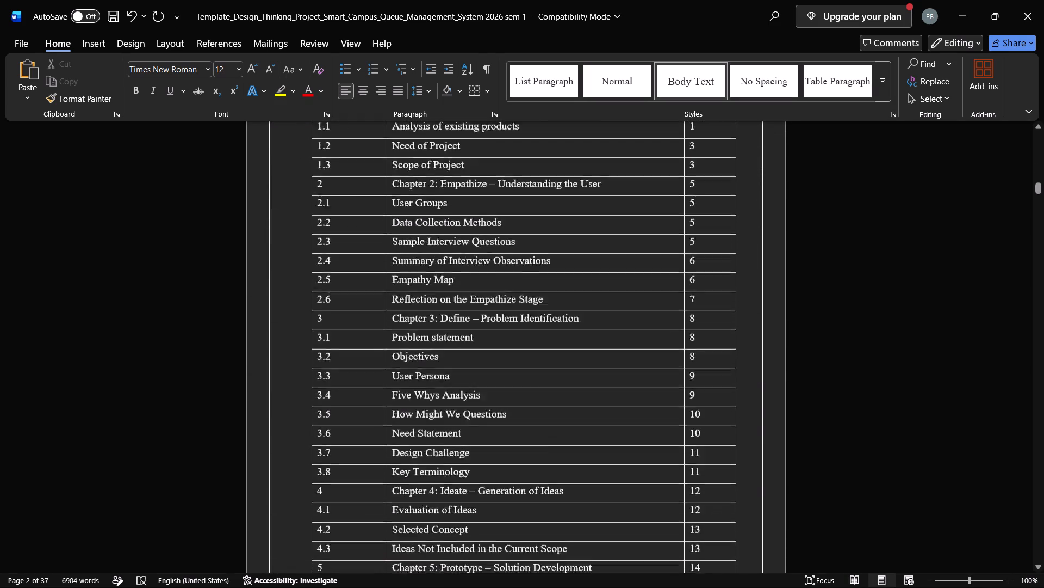
scroll(570, 367, "down", 1)
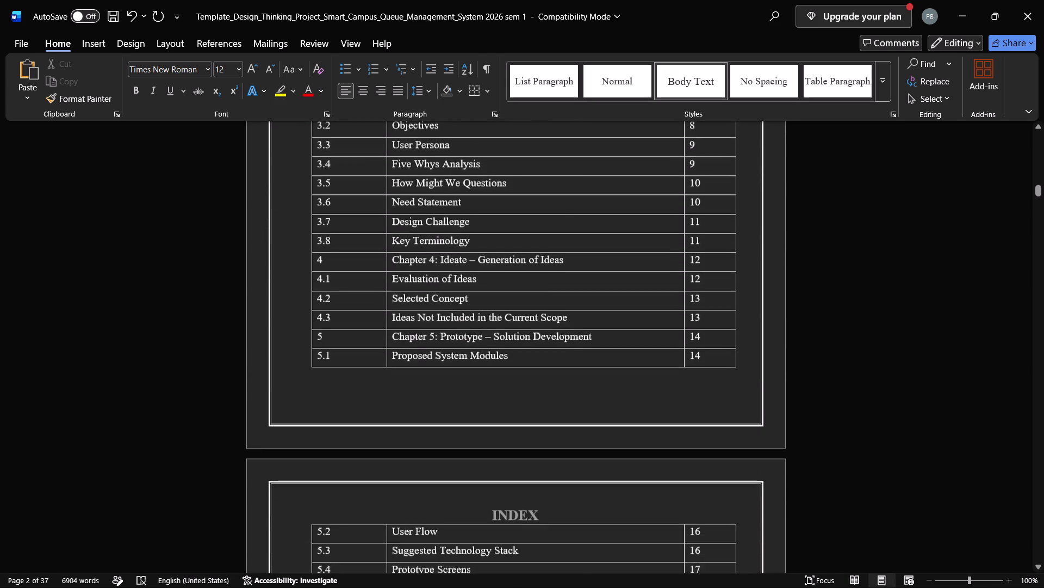
scroll(570, 367, "down", 1)
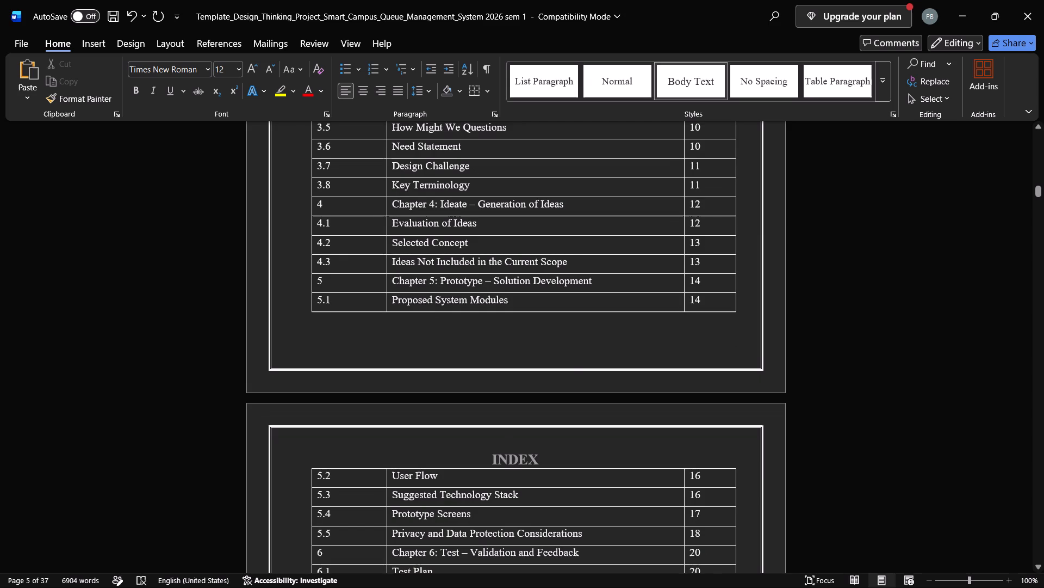
scroll(570, 367, "down", 1)
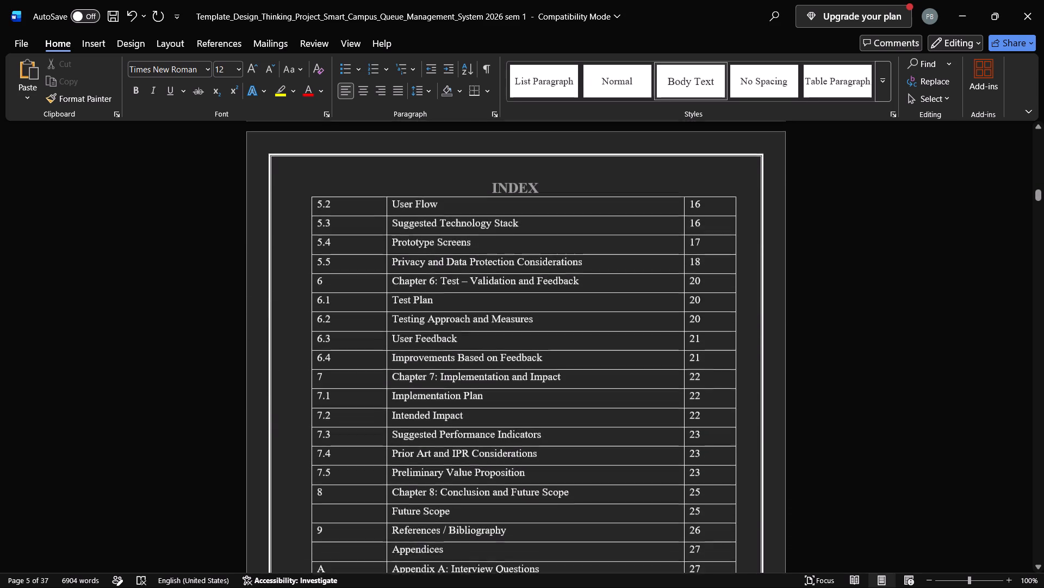
scroll(570, 367, "down", 1)
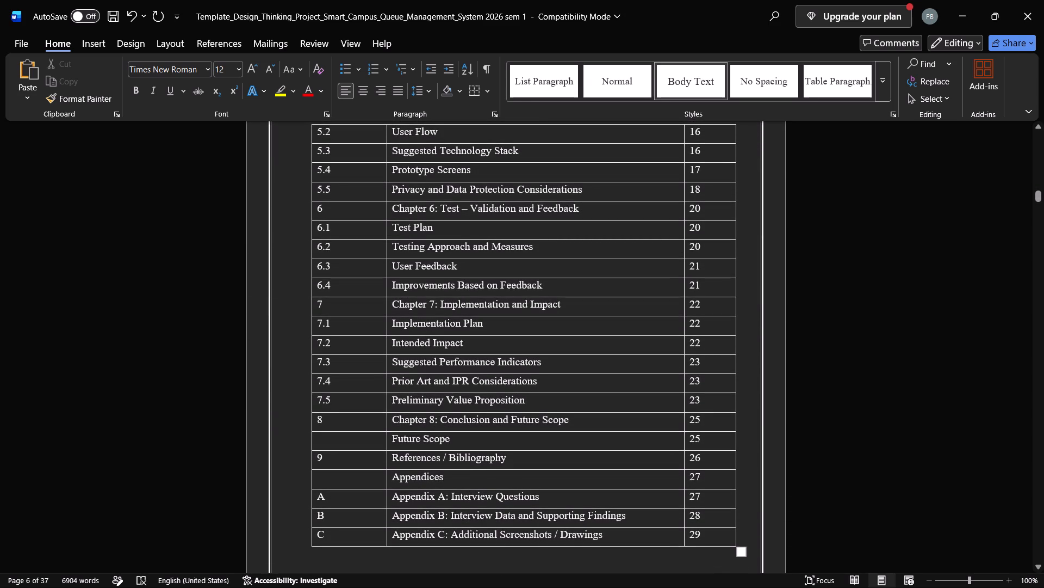
Review the end of the index table, the List of Figures, and the Chapter 5 technology stack and prototype screen pages.
scroll(570, 367, "down", 1)
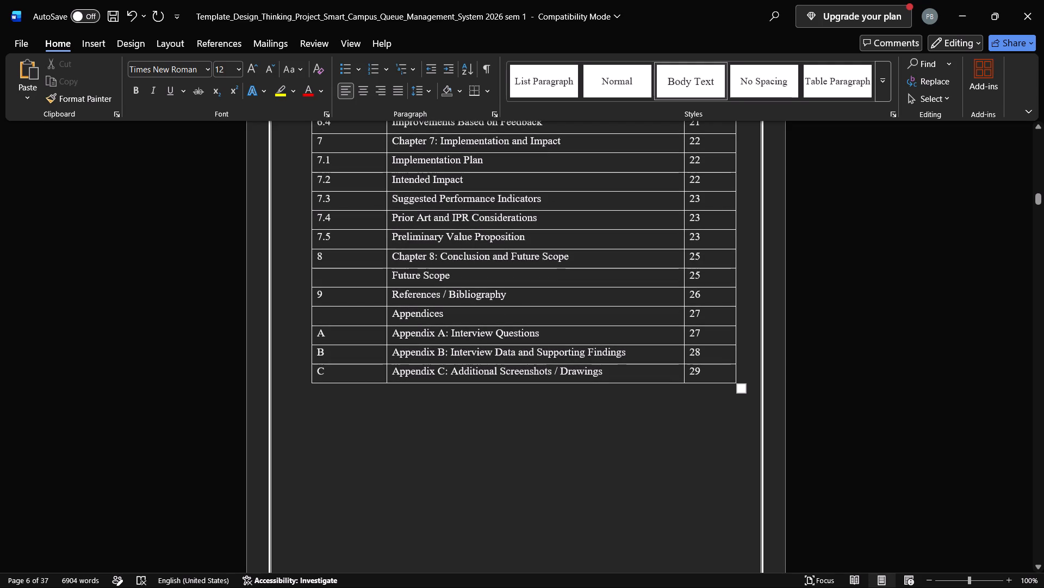
scroll(570, 367, "down", 1)
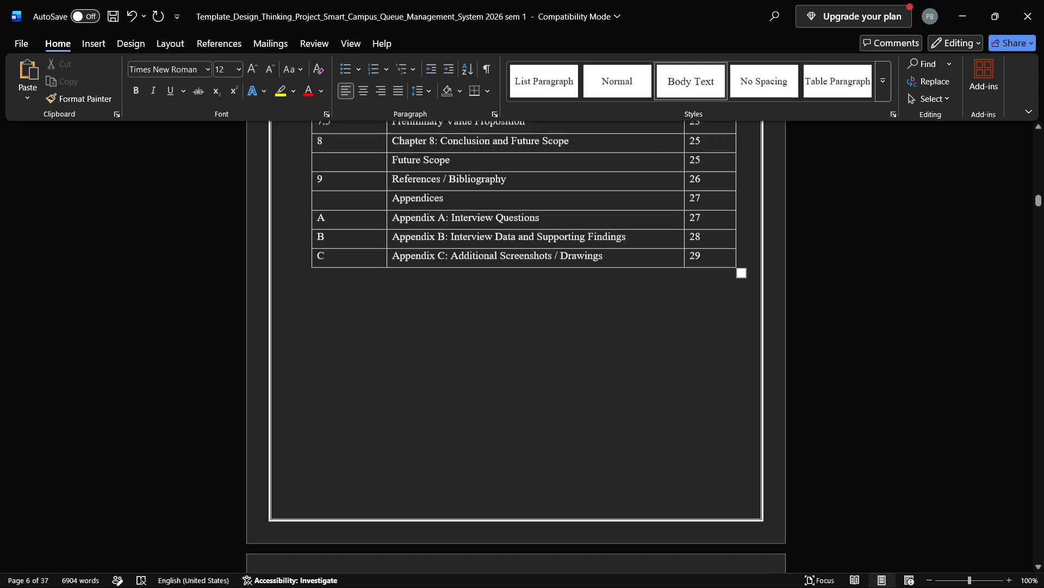
scroll(570, 367, "down", 1)
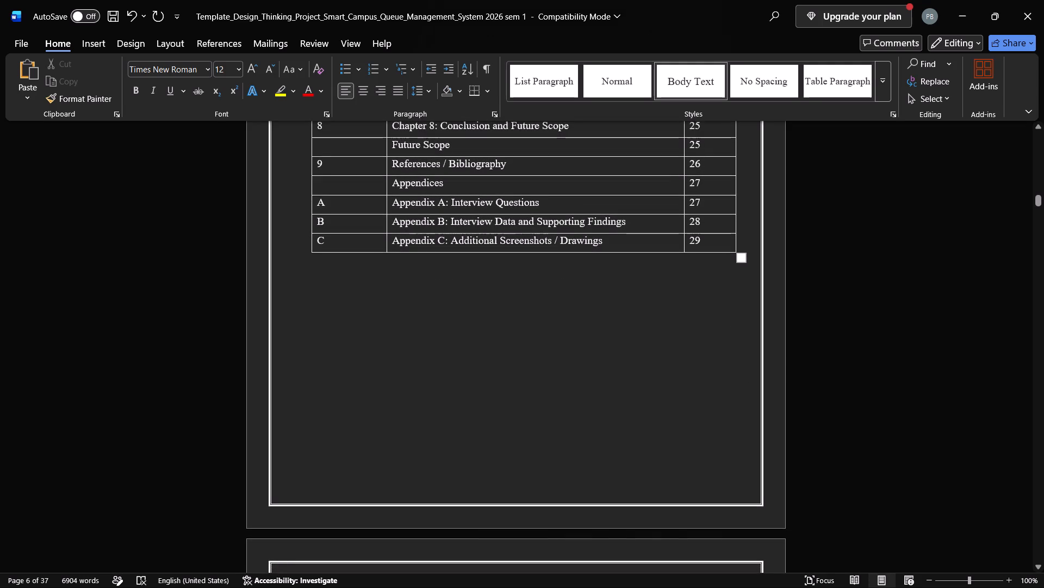
scroll(570, 367, "down", 1)
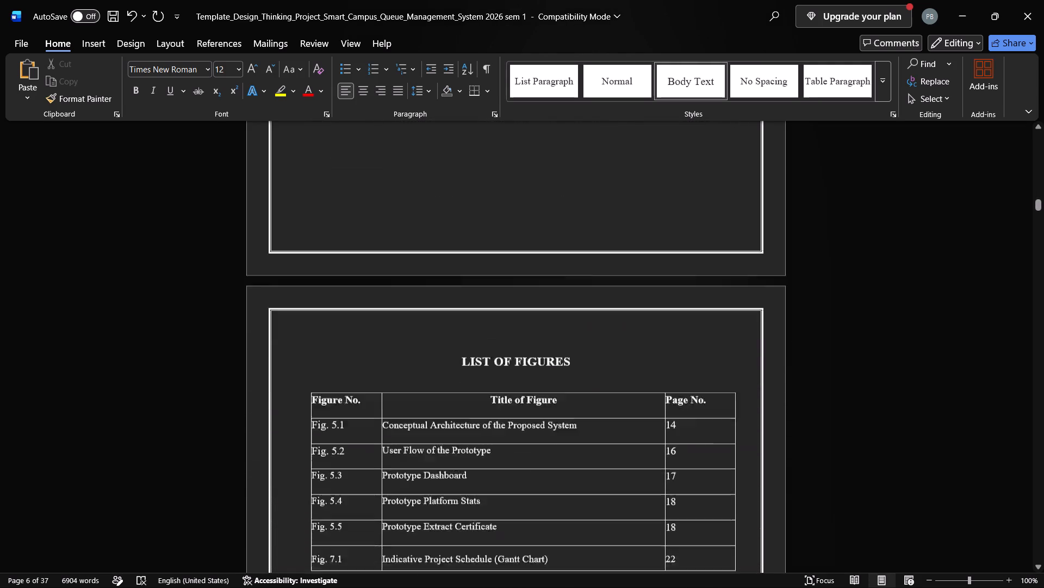
scroll(570, 367, "down", 2)
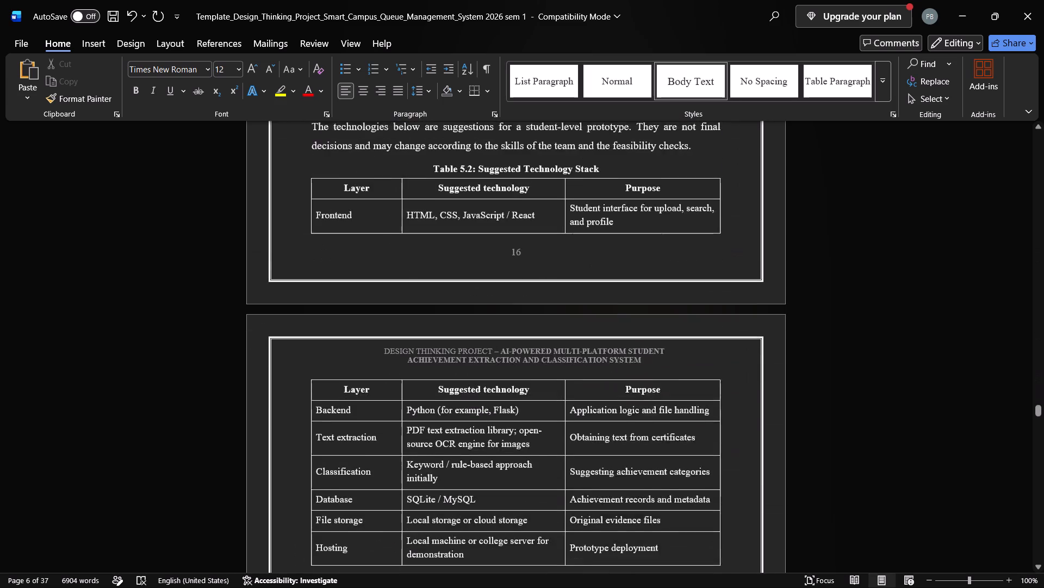
scroll(570, 367, "down", 2)
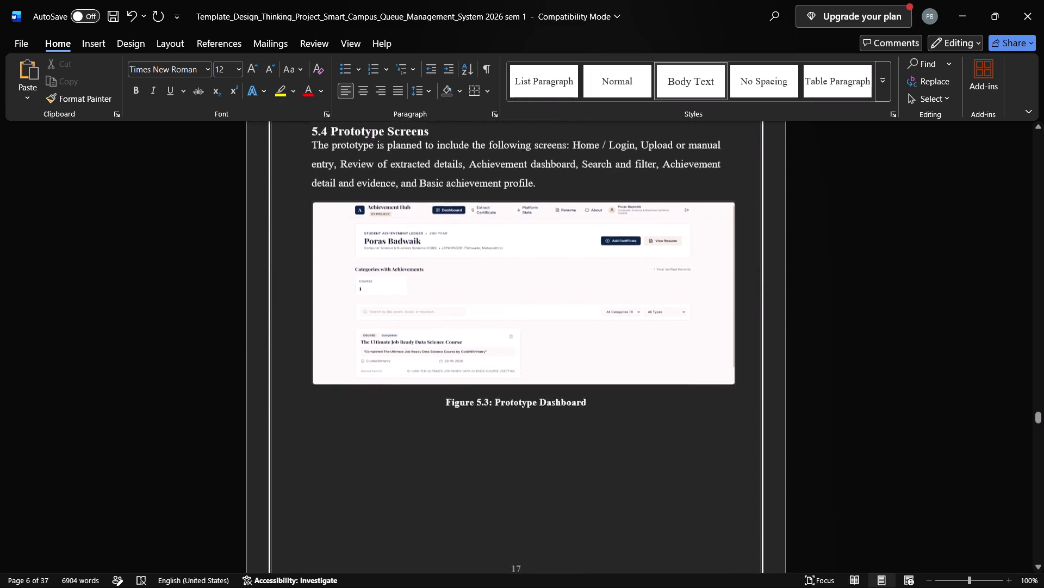
scroll(570, 367, "down", 1)
scroll(570, 367, "down", 4, "ctrl")
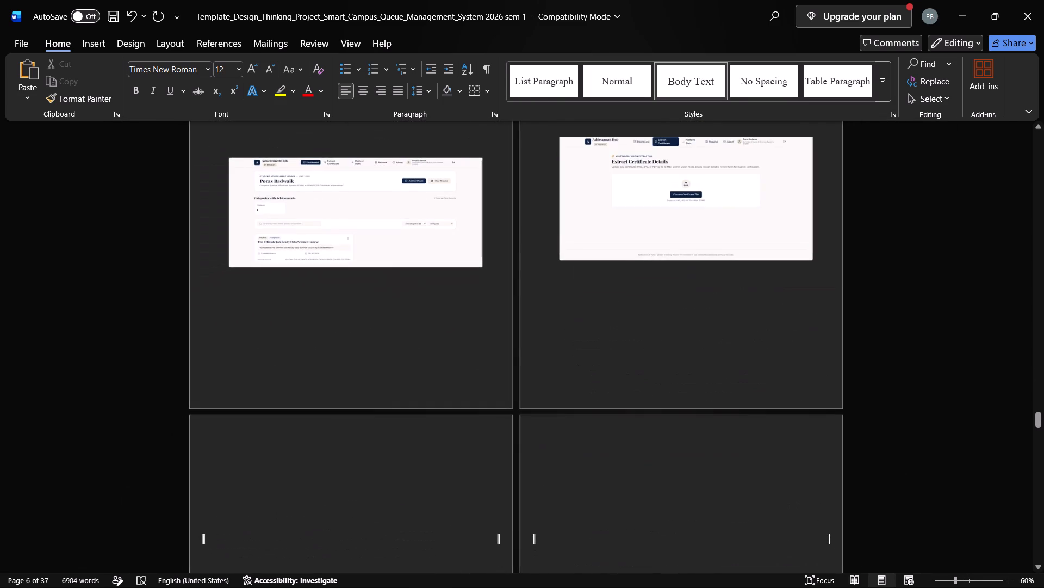
Check the cover and certificate pages side by side, from the certificate heading down to the guide and signatory lines.
scroll(570, 367, "up", 1, "ctrl")
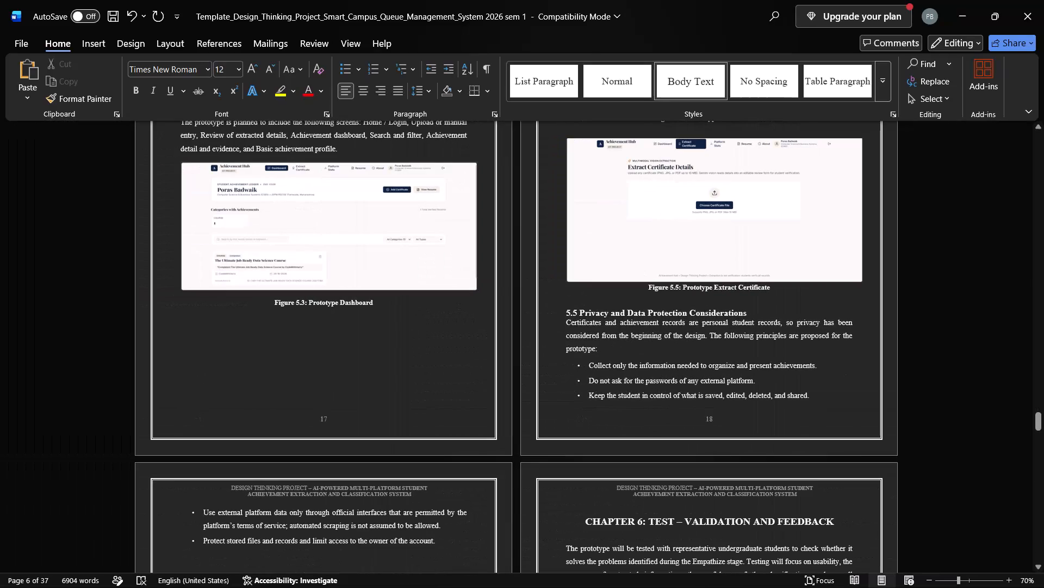
scroll(570, 367, "up", 20)
scroll(570, 367, "up", 20)
scroll(570, 367, "up", 20)
scroll(570, 367, "up", 11)
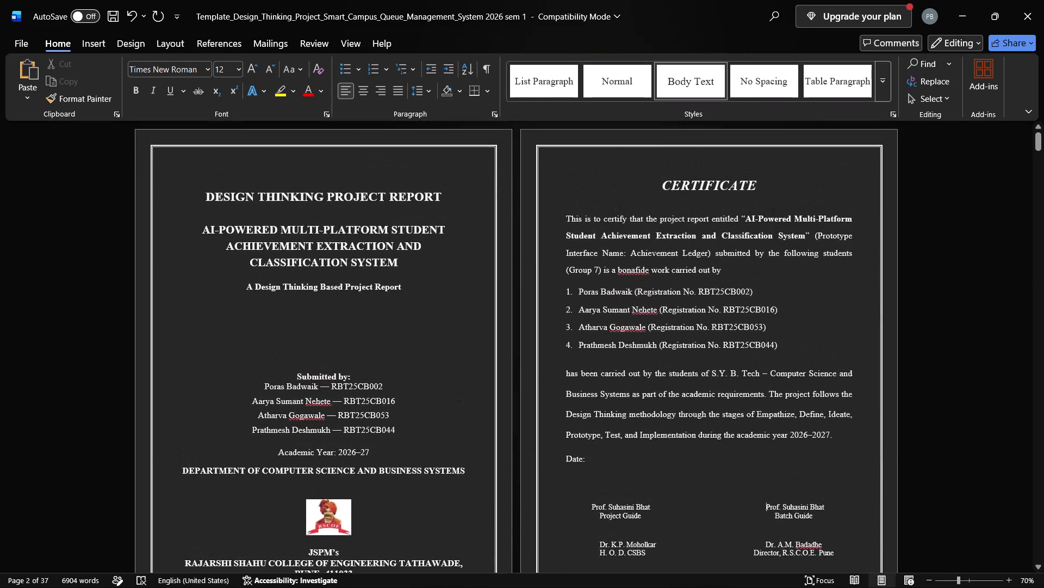
key("Down")
key("Down")
key("Down")
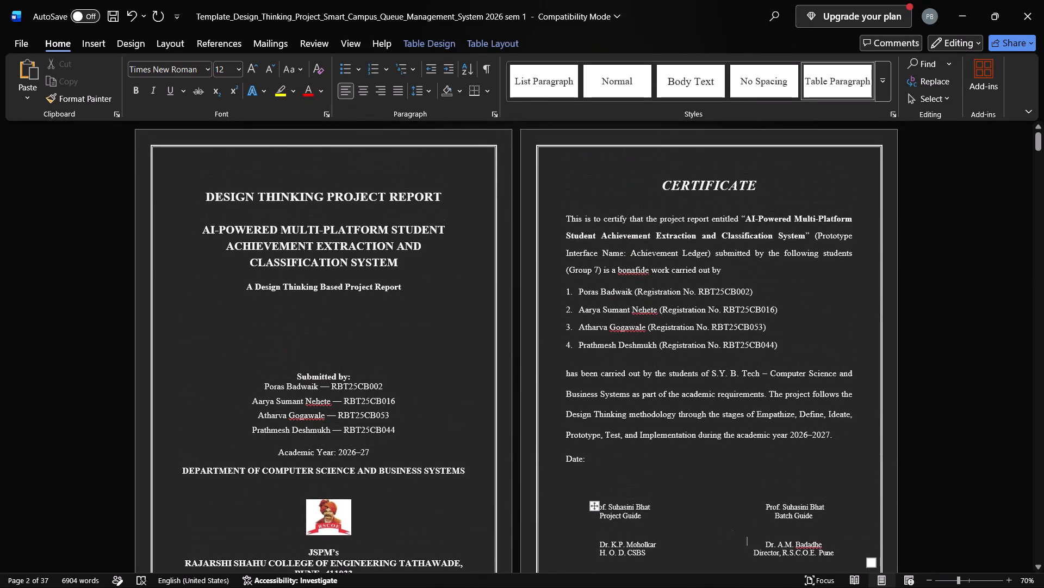
key("Down")
key("Down")
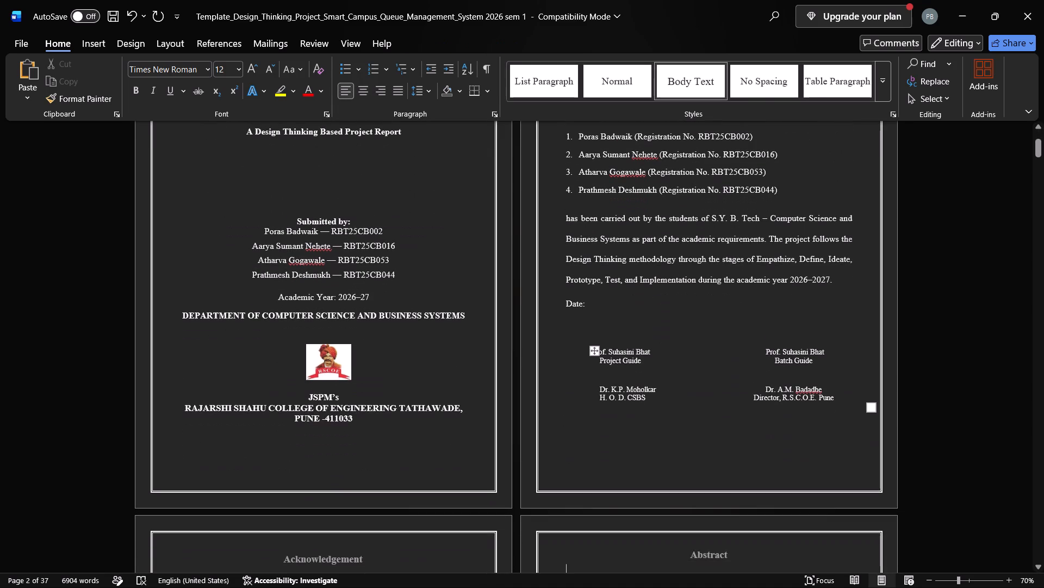
key("Up")
key("Up")
key("Up")
key("Up")
key("Up")
key("Up")
key("Up")
key("Up")
key("Up")
key("Up")
key("Up")
key("Up")
key("Up")
key("Up")
key("Up")
key("Up")
key("Up")
key("Up")
key("Up")
key("Up")
key("Up")
key("Up")
key("Up")
key("Up")
key("Up")
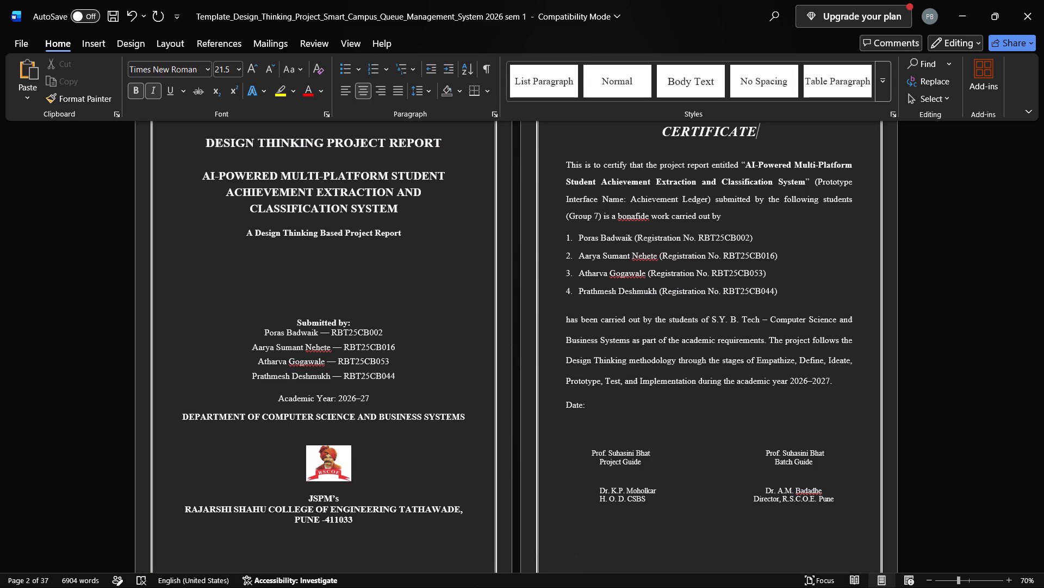
key("Down")
key("Down")
key("Down")
key("Down")
key("Down")
key("Down")
key("Down")
key("Down")
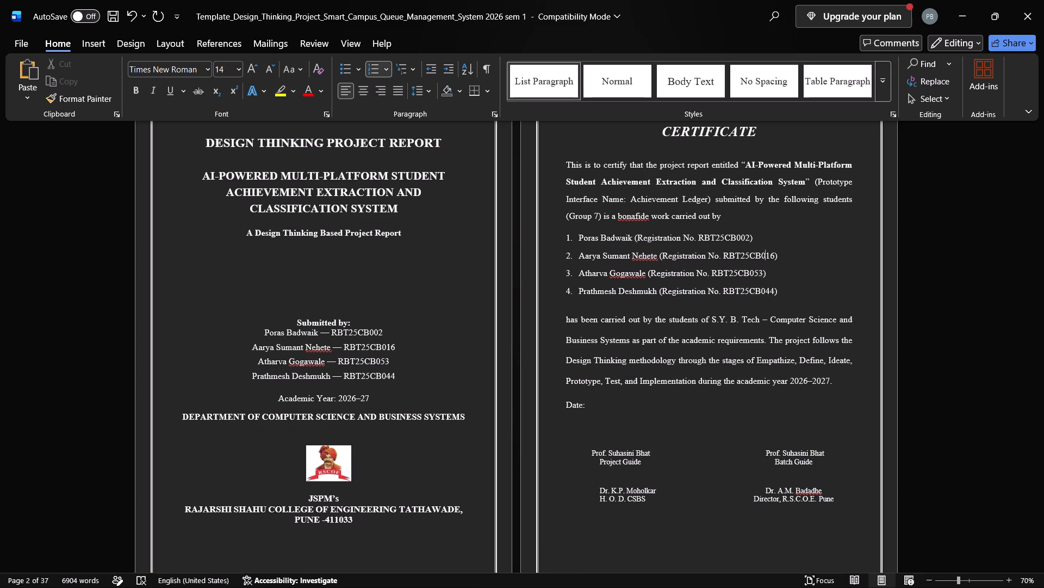
key("Down")
key("Down")
key("Down")
key("Down")
key("Down")
key("Down")
key("Down")
key("Down")
key("Down")
key("Down")
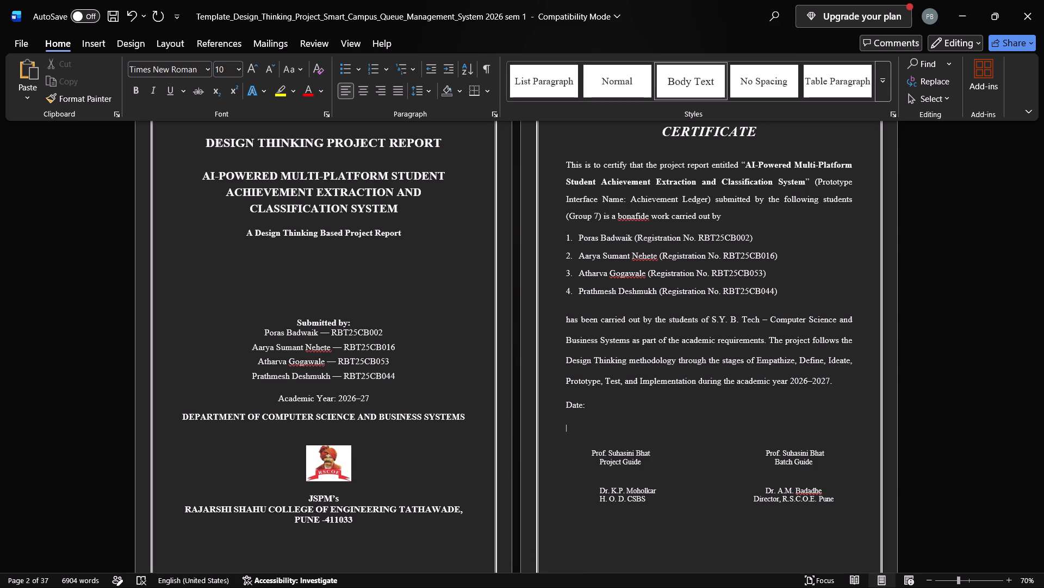
key("Down")
key("Down")
key("Down")
key("Down")
key("Down")
key("Down")
key("Down")
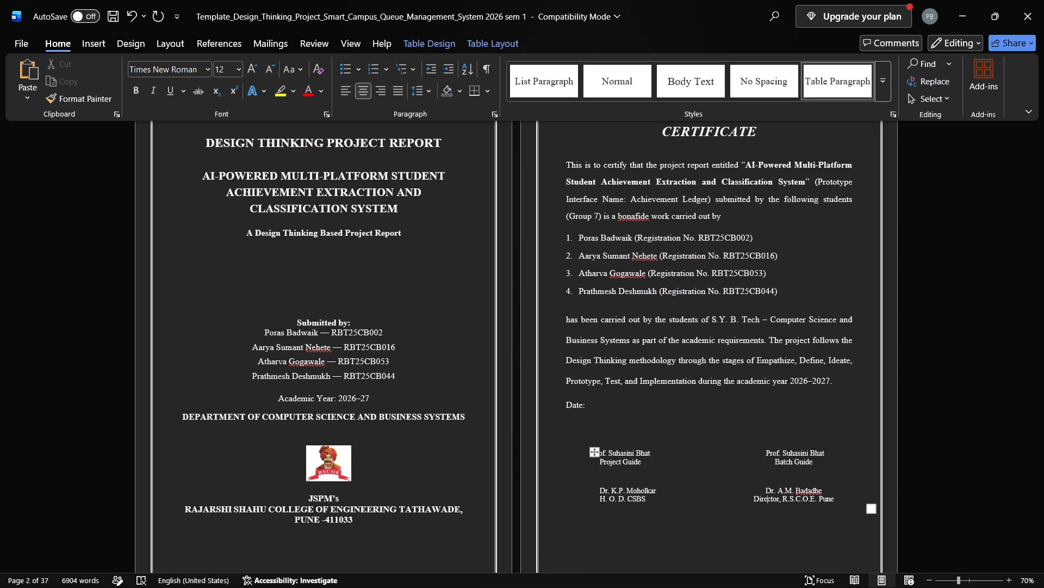
Read through the Acknowledgement and Abstract pages down to the keywords and page numbers.
key("Down")
key("Down")
key("Down")
key("Down")
key("Down")
key("Down")
key("Down")
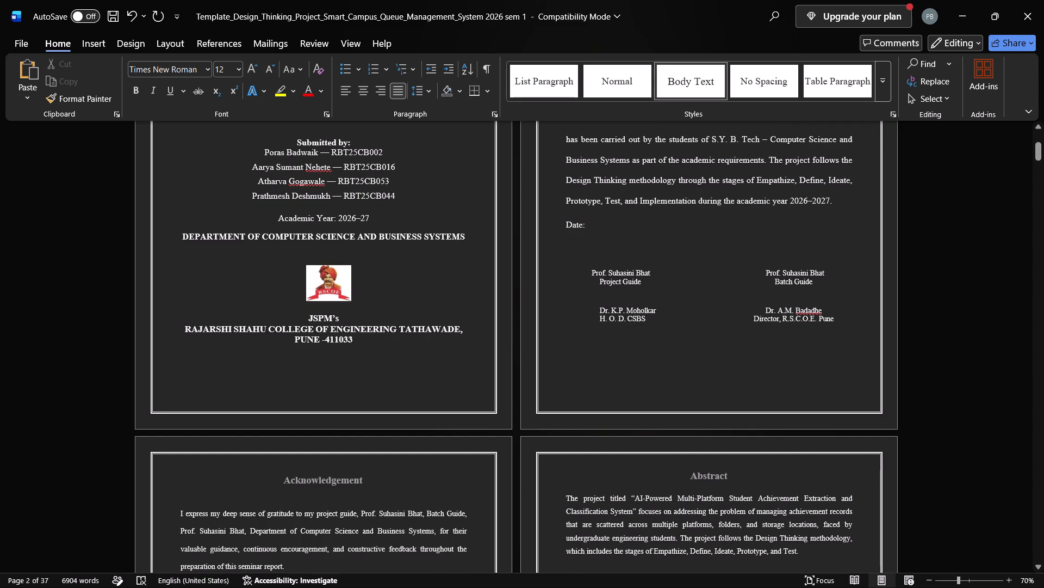
key("Down")
key("Down")
key("Down")
key("Down")
key("Down")
key("Down")
key("Down")
key("Down")
key("Down")
key("Down")
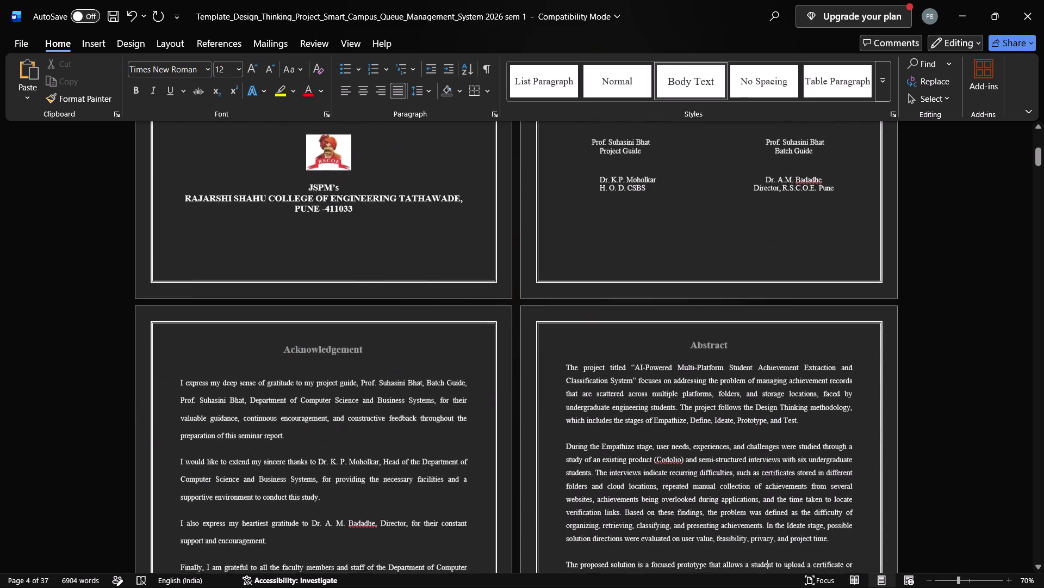
key("Down")
key("Down")
key("Down")
key("Down")
key("Down")
key("Down")
key("Down")
key("Down")
key("Down")
key("Down")
key("Down")
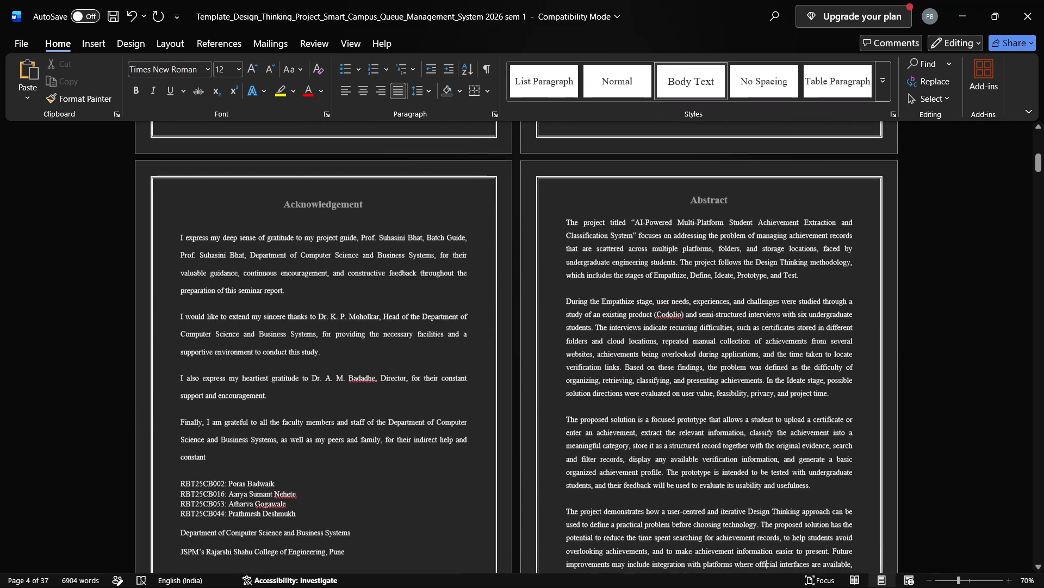
key("Down")
key("Down")
key("Down")
key("Down")
key("Down")
key("Down")
key("Down")
key("Down")
key("Down")
key("Down")
key("Down")
key("Down")
key("Down")
key("Down")
key("Down")
key("Down")
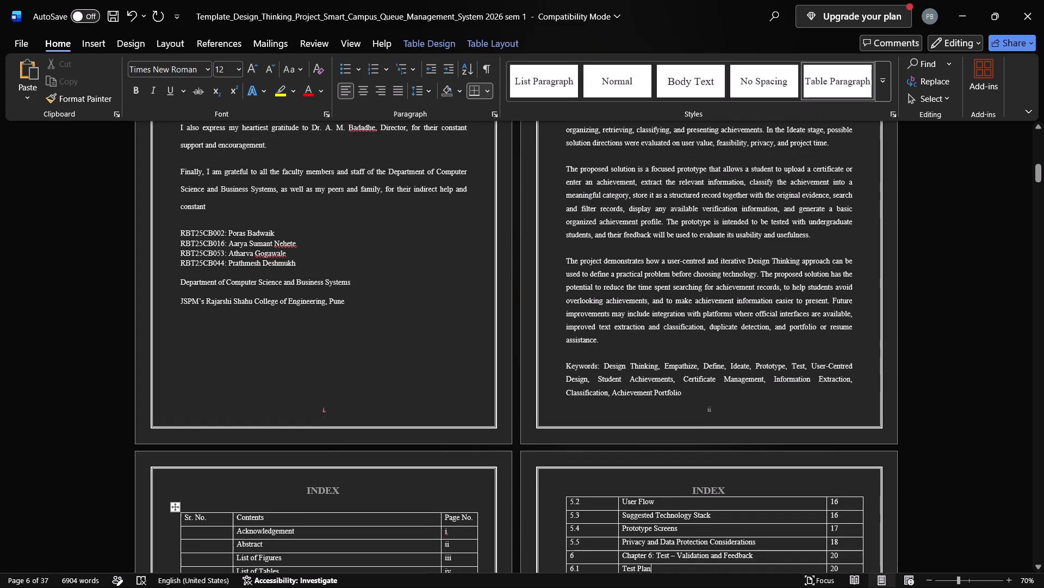
Examine both pages of the index table and the start of the List of Figures and List of Tables.
key("Down")
key("Down")
key("Down")
key("Down")
key("Down")
key("Down")
key("Down")
key("Down")
key("Down")
key("Down")
key("Down")
key("Down")
key("Down")
key("Down")
key("Down")
key("Down")
key("Down")
key("Down")
key("Down")
key("Down")
key("Down")
key("Down")
key("Down")
key("Down")
key("Down")
key("Down")
key("Down")
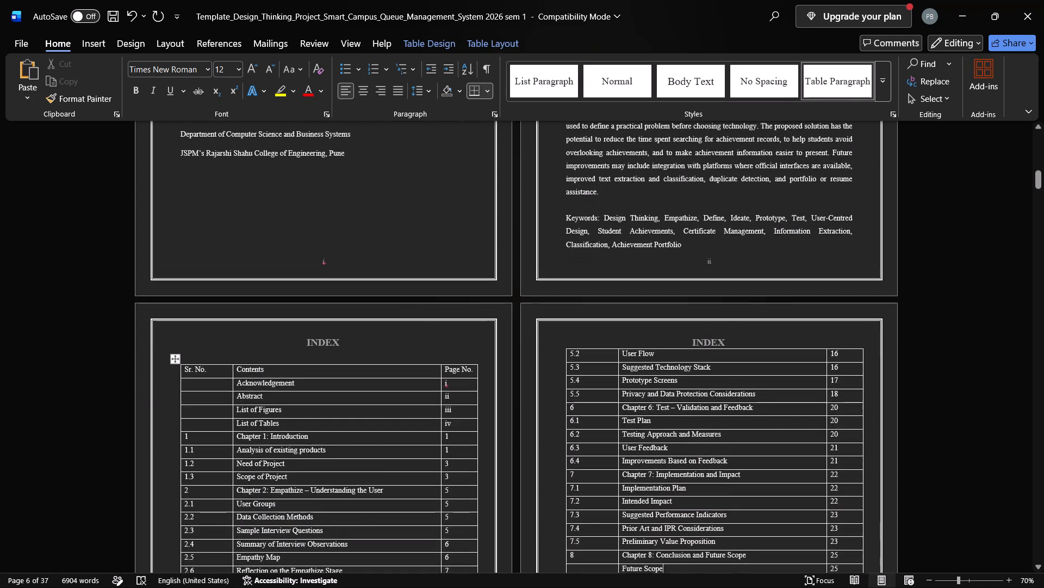
key("Up")
key("Up")
key("Up")
key("Up")
key("Up")
key("Up")
key("Up")
key("Up")
key("Up")
key("Up")
key("Up")
key("Up")
key("Up")
key("Up")
key("Up")
key("Up")
key("Up")
key("Up")
key("Up")
key("Up")
key("Up")
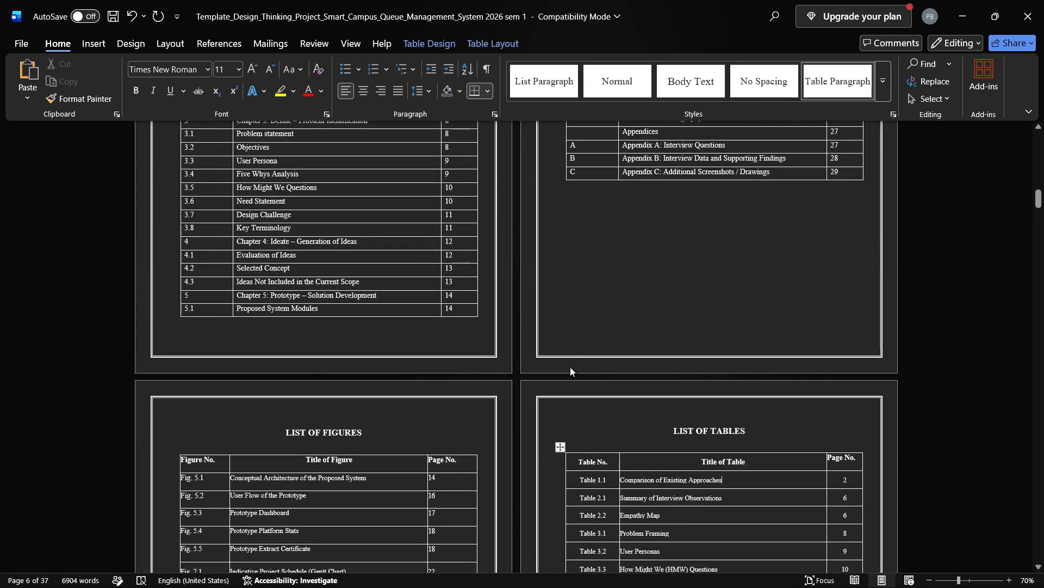
Check the second index page through its appendix entries, along with the complete List of Figures and List of Tables.
key("Up")
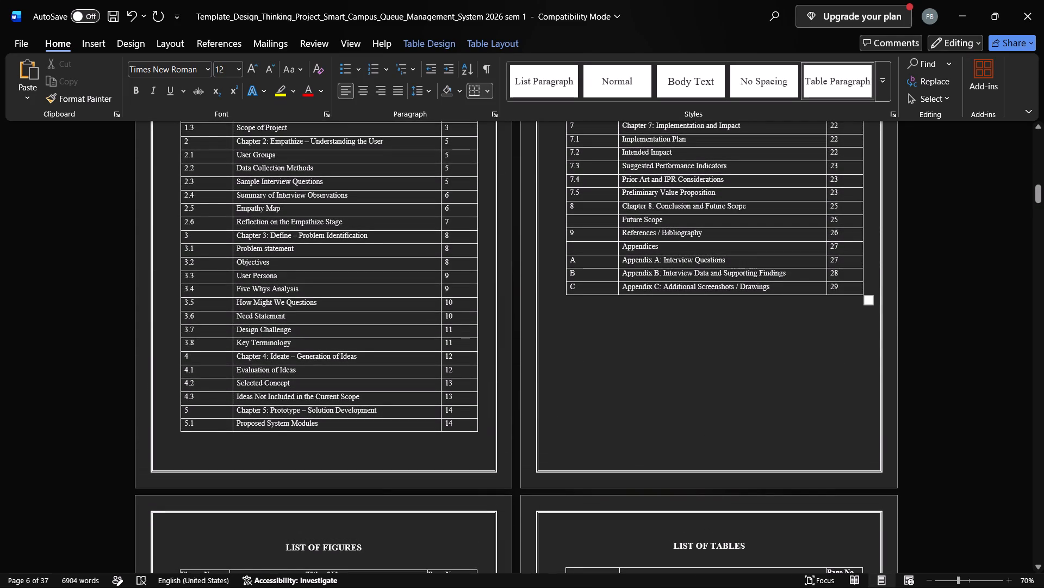
key("Down")
key("Down")
key("Down")
key("Down")
key("Down")
key("Down")
key("Down")
key("Down")
key("Down")
key("Down")
key("Down")
key("Down")
key("Down")
key("Down")
key("Down")
key("Down")
key("Down")
key("Down")
key("Down")
key("Down")
key("Down")
key("Down")
key("Down")
key("Down")
key("Down")
key("Down")
key("Down")
key("Down")
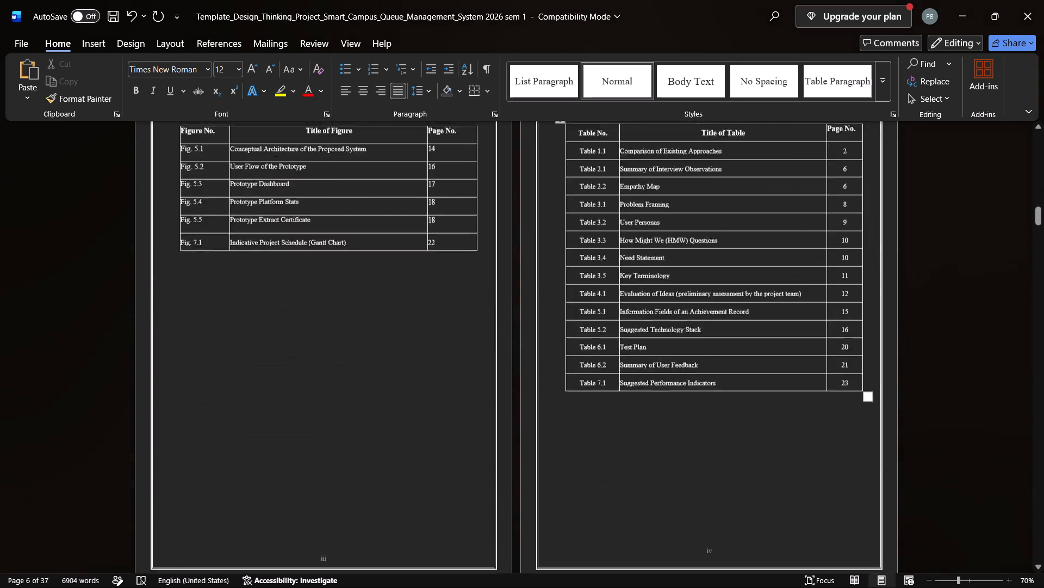
Skim Chapter 1 from the Introduction and the existing approaches table to the Need of Project section, including page numbers.
key("Down")
key("Down")
key("Down")
key("Down")
key("Down")
key("Down")
key("Down")
key("Down")
key("Down")
key("Down")
key("Down")
key("Down")
key("Down")
key("Down")
key("Down")
key("Down")
key("Down")
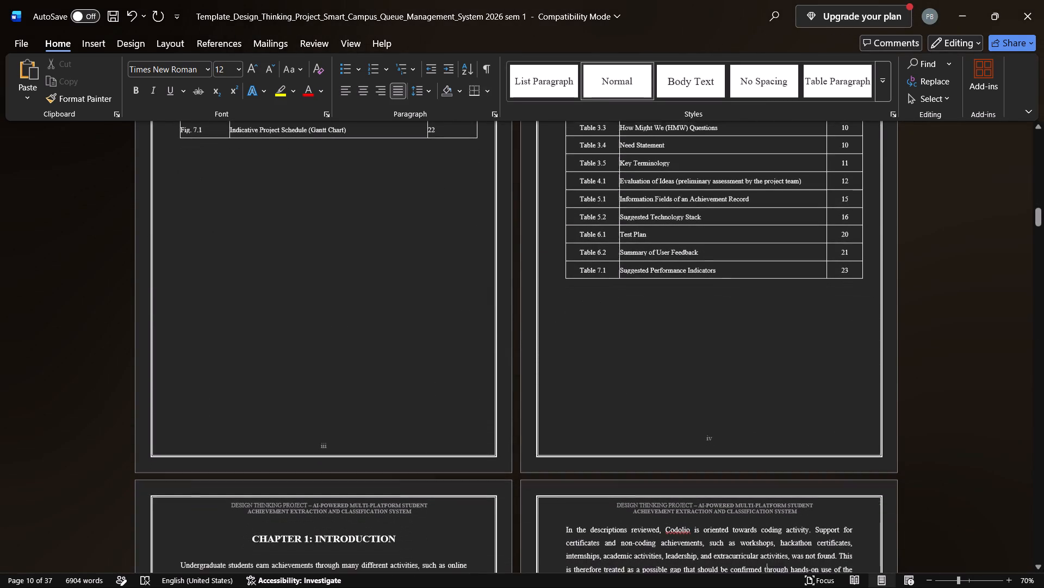
key("Down")
key("Down")
key("Down")
key("Down")
key("Down")
key("Down")
key("Down")
key("Down")
key("Down")
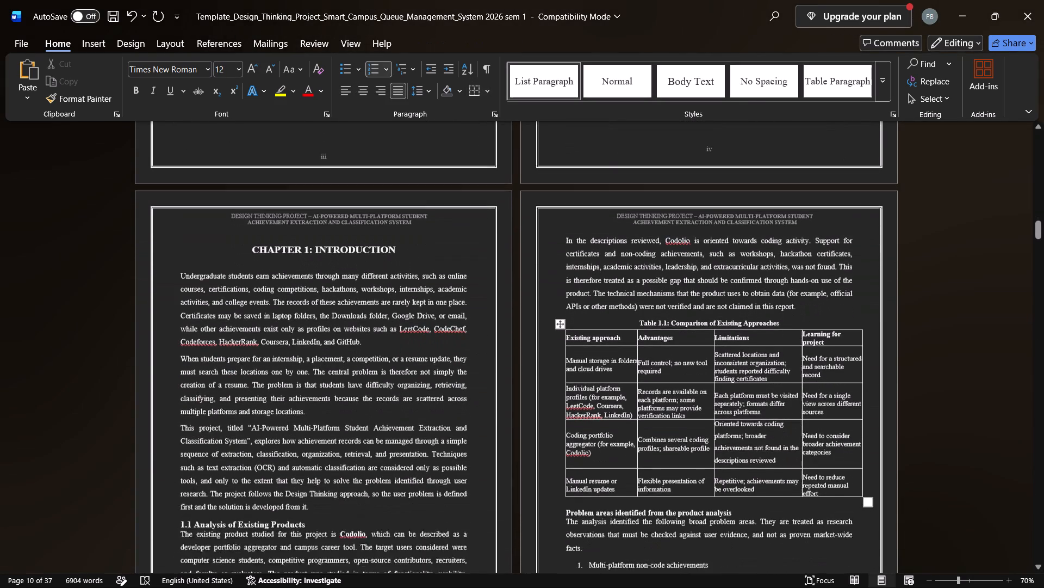
key("Down")
key("Down")
key("Down")
key("Down")
key("Down")
key("Down")
key("Down")
key("Down")
key("Down")
key("Down")
key("Down")
key("Down")
key("Down")
key("Down")
key("Down")
key("Down")
key("Down")
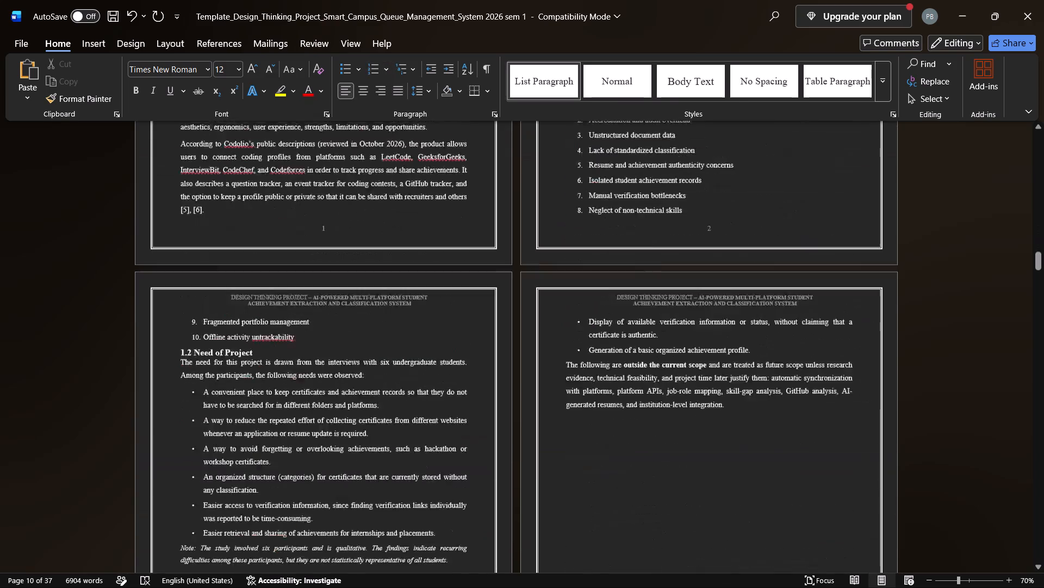
Return to the List of Figures and List of Tables and examine their titles and page numbers.
key("Up")
key("Up")
key("Up")
key("Up")
key("Up")
key("Up")
key("Up")
key("Up")
key("Up")
key("Up")
key("Up")
key("Up")
key("Up")
key("Up")
key("Up")
key("Up")
key("Up")
key("Up")
key("Up")
key("Up")
key("Up")
key("Up")
key("Up")
key("Up")
key("Up")
key("Up")
key("Up")
key("Up")
key("Up")
key("Up")
key("Up")
key("Up")
key("Up")
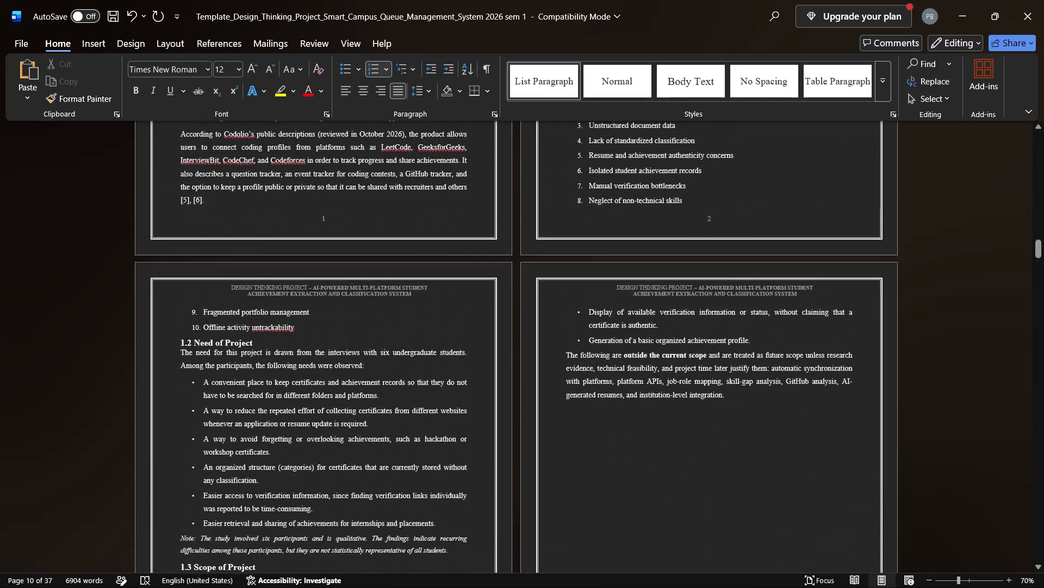
key("Up")
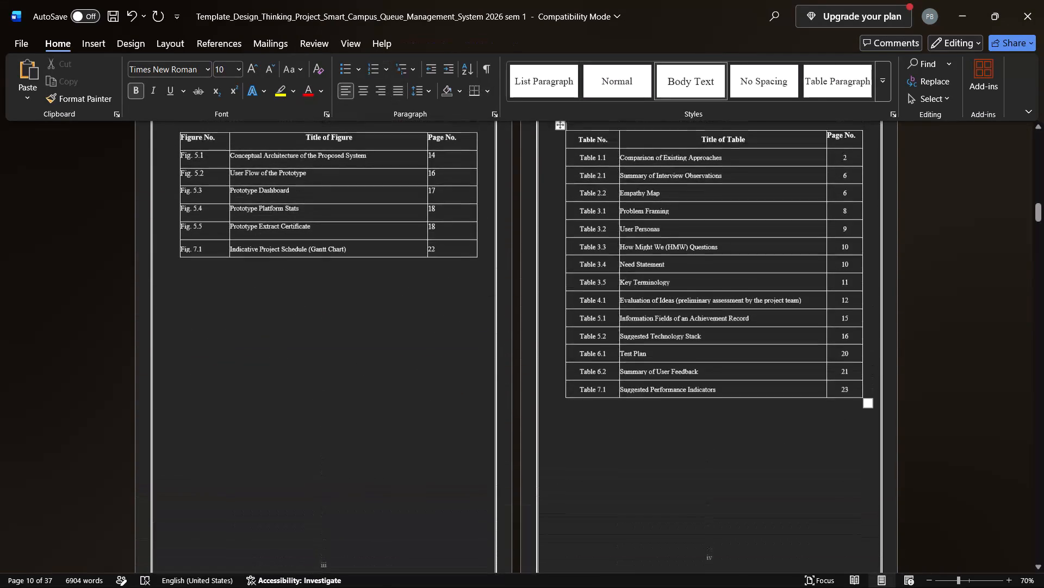
key("Up")
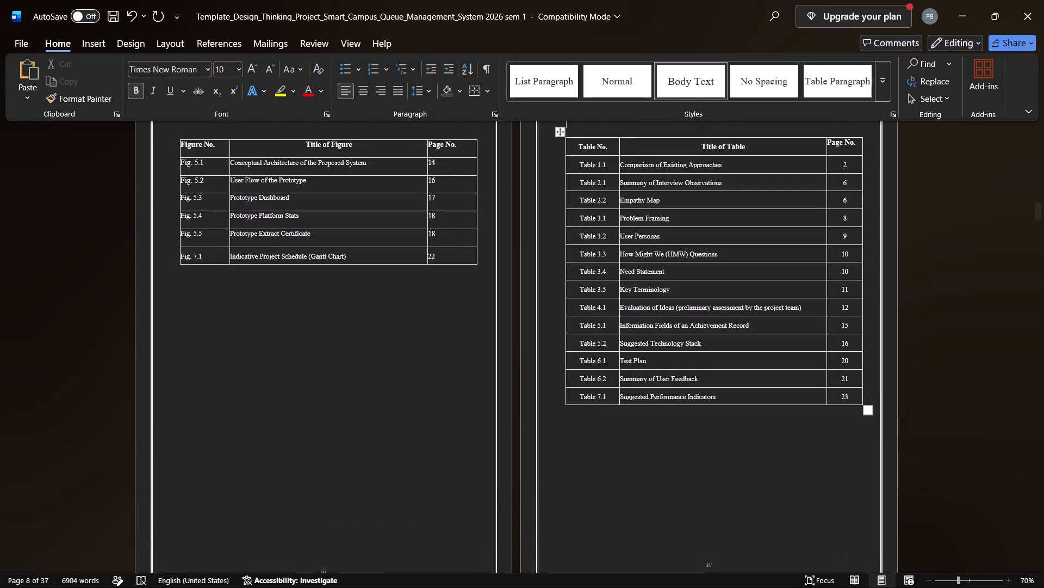
scroll(498, 367, "up", 2)
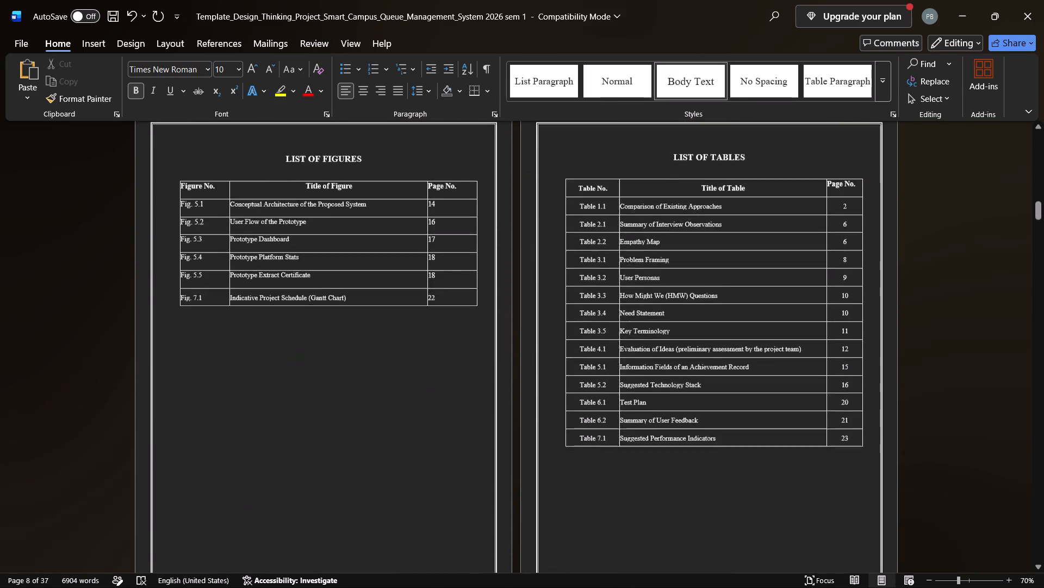
scroll(498, 367, "up", 2)
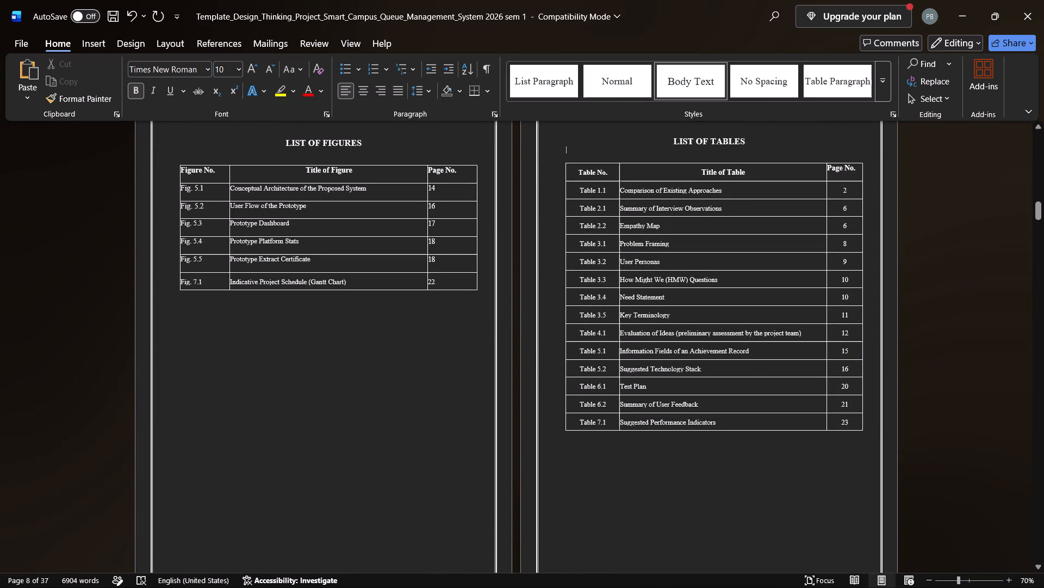
Skim Chapter 1 from the Introduction through Scope of Project, checking the Table 1.1 caption and the page numbers.
key("Down")
key("Down")
key("Down")
key("Down")
key("Down")
key("Down")
key("Down")
key("Down")
key("Down")
key("Down")
key("Down")
key("Down")
key("Down")
key("Down")
key("Down")
key("Down")
key("Down")
key("Down")
key("Down")
key("Down")
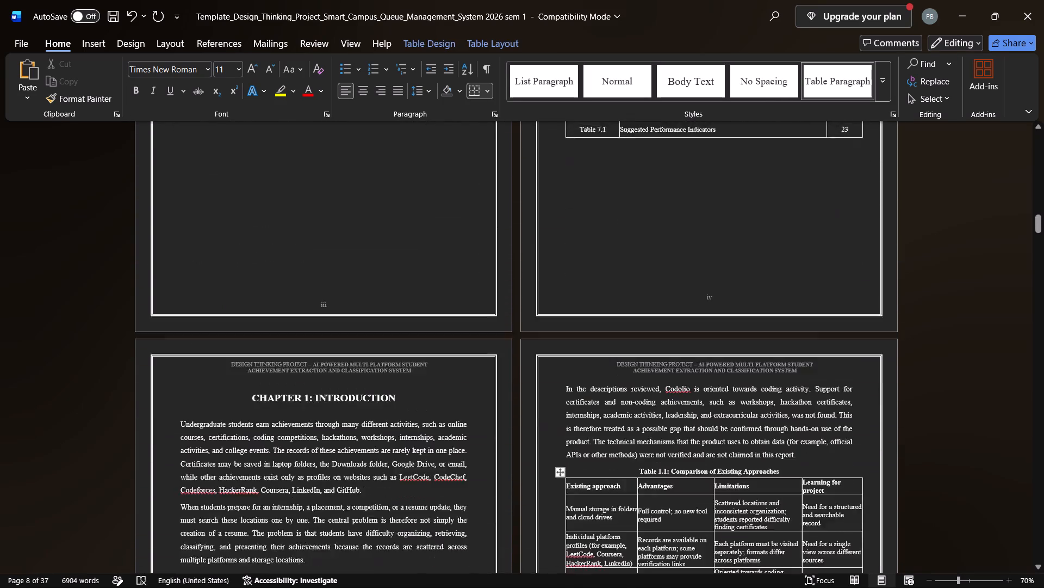
key("Down")
key("Down")
key("Down")
key("Down")
key("Down")
key("Down")
key("Down")
key("Down")
key("Down")
key("Down")
key("Down")
key("Down")
key("Down")
key("Down")
key("Down")
key("Down")
key("Down")
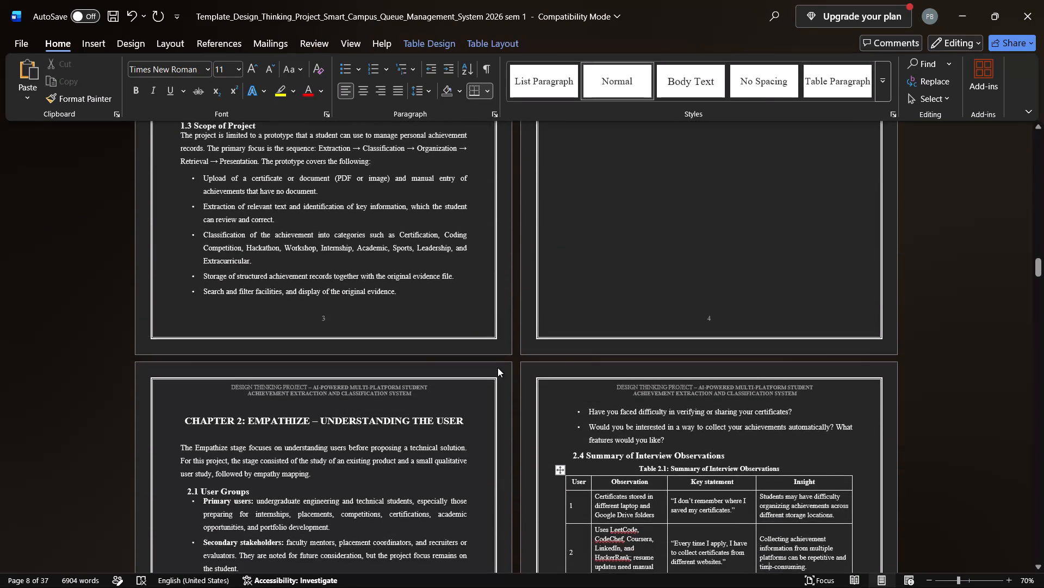
Skim Chapter 2 from User Groups through the Empathize reflection, checking the captions and pages of Tables 2.1 and 2.2.
key("Down")
key("Down")
key("Down")
key("Down")
key("Down")
key("Down")
key("Down")
key("Down")
key("Down")
key("Down")
key("Down")
key("Down")
key("Down")
key("Down")
key("Down")
key("Down")
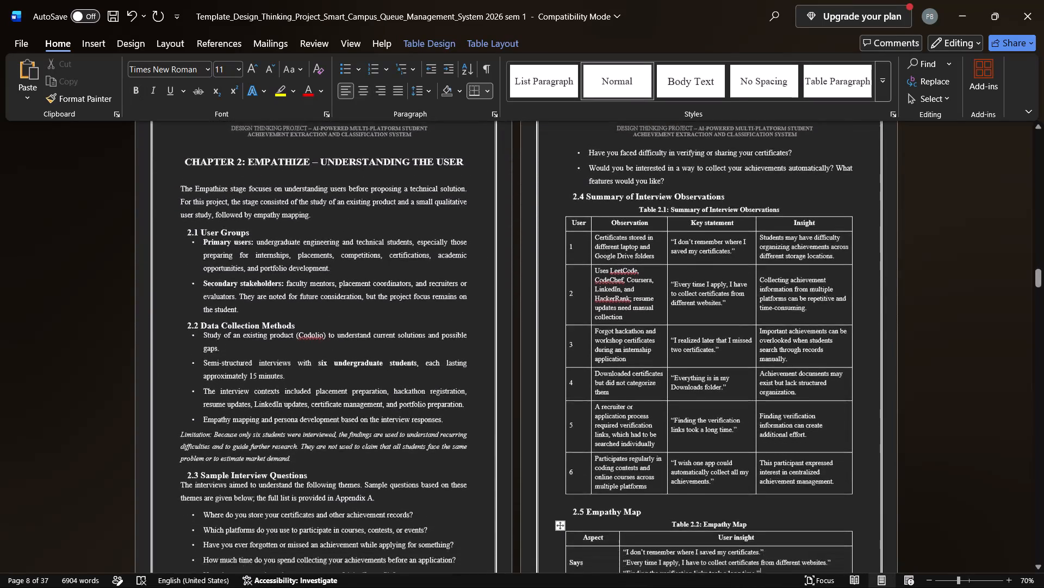
key("Down")
key("Down")
key("Down")
key("Down")
key("Down")
key("Down")
key("Down")
key("Down")
key("Down")
key("Down")
key("Down")
key("Down")
key("Down")
key("Down")
key("Down")
key("Down")
key("Down")
key("Down")
key("Down")
key("Down")
key("Down")
key("Down")
key("Down")
key("Down")
key("Down")
key("Down")
key("Down")
key("Down")
key("Down")
key("Down")
key("Down")
key("Down")
key("Down")
key("Down")
key("Down")
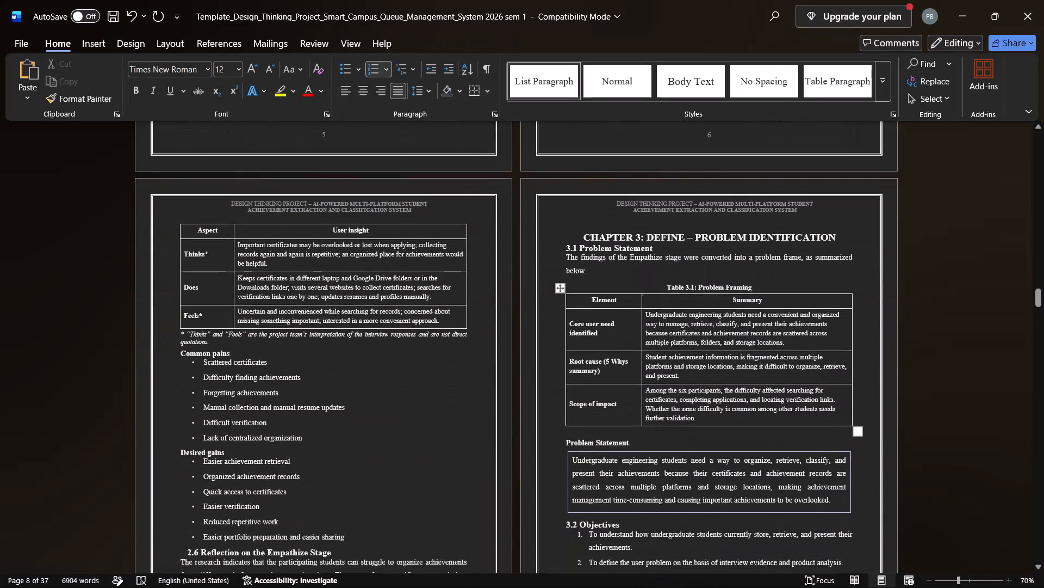
Skim Chapter 3 from Objectives through Key Terminology, checking the section headings, table captions and page numbers.
key("Down")
key("Down")
key("Down")
key("Down")
key("Down")
key("Down")
key("Down")
key("Down")
key("Down")
key("Down")
key("Down")
key("Down")
key("Down")
key("Down")
key("Down")
key("Down")
key("Down")
key("Down")
key("Down")
key("Down")
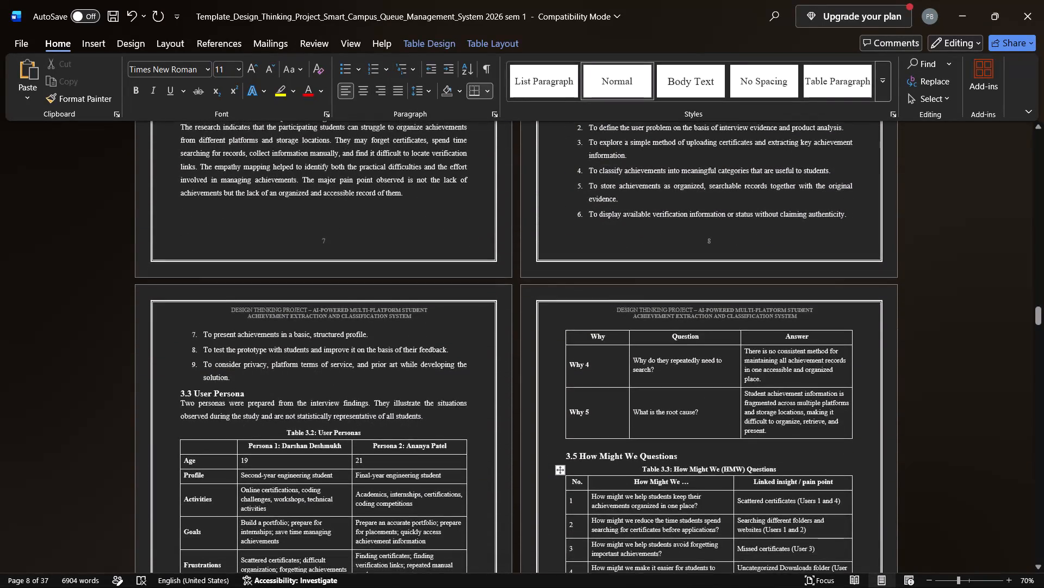
key("Down")
key("Down")
key("Down")
key("Down")
key("Down")
key("Down")
key("Down")
key("Down")
key("Down")
key("Down")
key("Down")
key("Down")
key("Down")
key("Down")
key("Down")
key("Down")
key("Down")
key("Down")
key("Down")
key("Down")
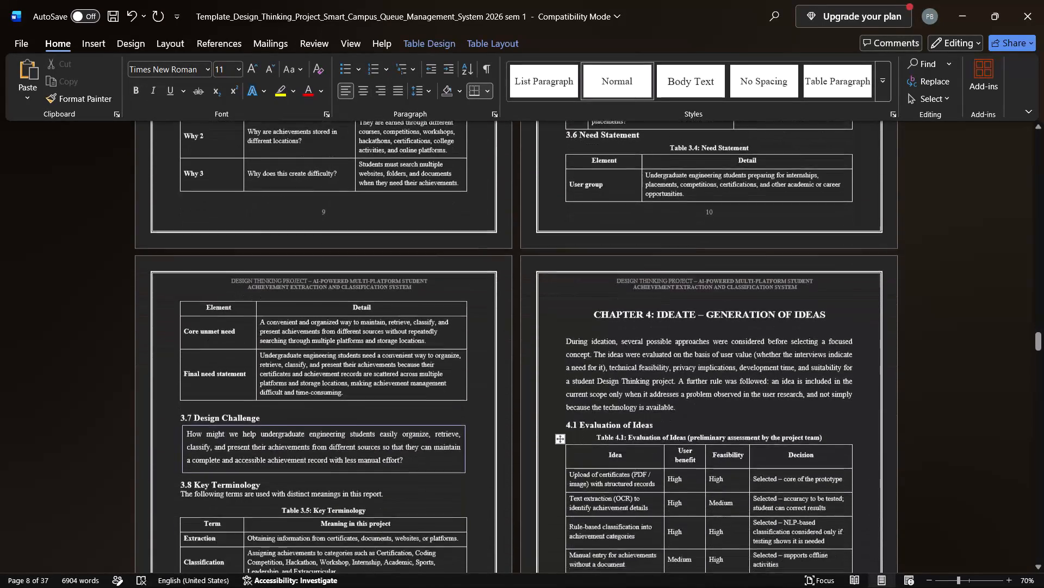
Skim Chapter 4 from Evaluation of Ideas through Ideas Not Included in the Current Scope, checking headings, the Table 4.1 caption and page numbers.
key("Down")
key("Down")
key("Down")
key("Down")
key("Down")
key("Down")
key("Down")
key("Down")
key("Down")
key("Down")
key("Down")
key("Down")
key("Down")
key("Down")
key("Down")
key("Down")
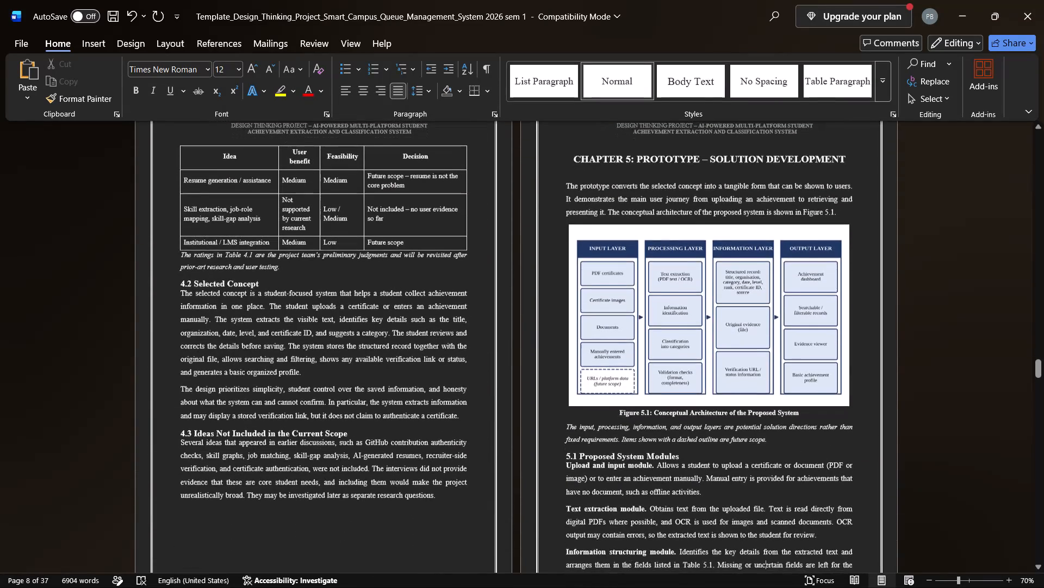
Skim Chapter 5 from the conceptual architecture through Prototype Screens, checking the captions and pages of Table 5.1 and Figures 5.1 to 5.5.
key("Down")
key("Down")
key("Down")
key("Down")
key("Down")
key("Down")
key("Down")
key("Down")
key("Down")
key("Down")
key("Down")
key("Down")
key("Down")
key("Down")
key("Down")
key("Down")
key("Down")
key("Down")
key("Down")
key("Down")
key("Down")
key("Down")
key("Down")
key("Down")
key("Down")
key("Down")
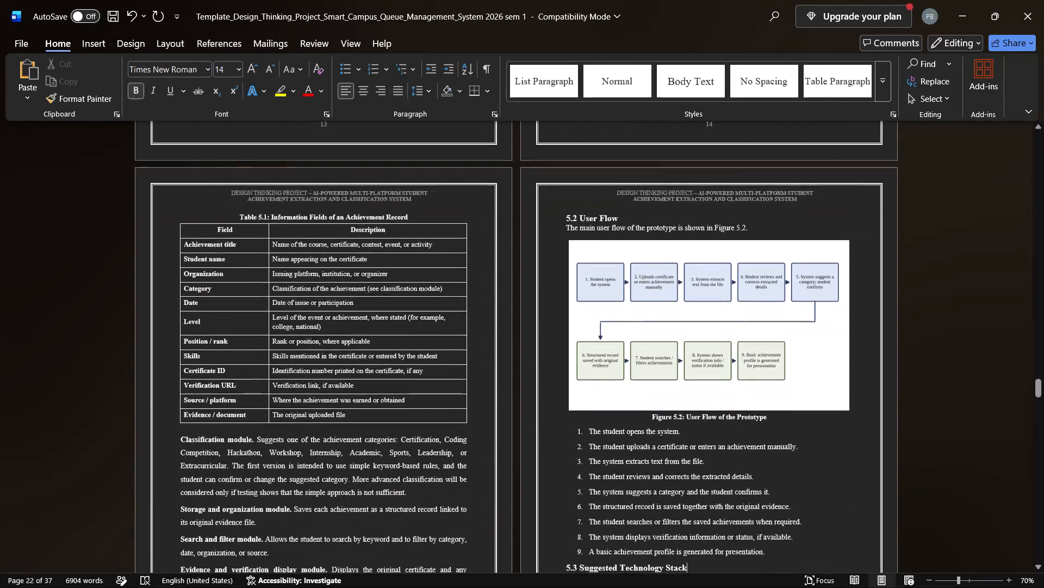
key("Down")
key("Down")
key("Down")
key("Down")
key("Down")
key("Down")
key("Down")
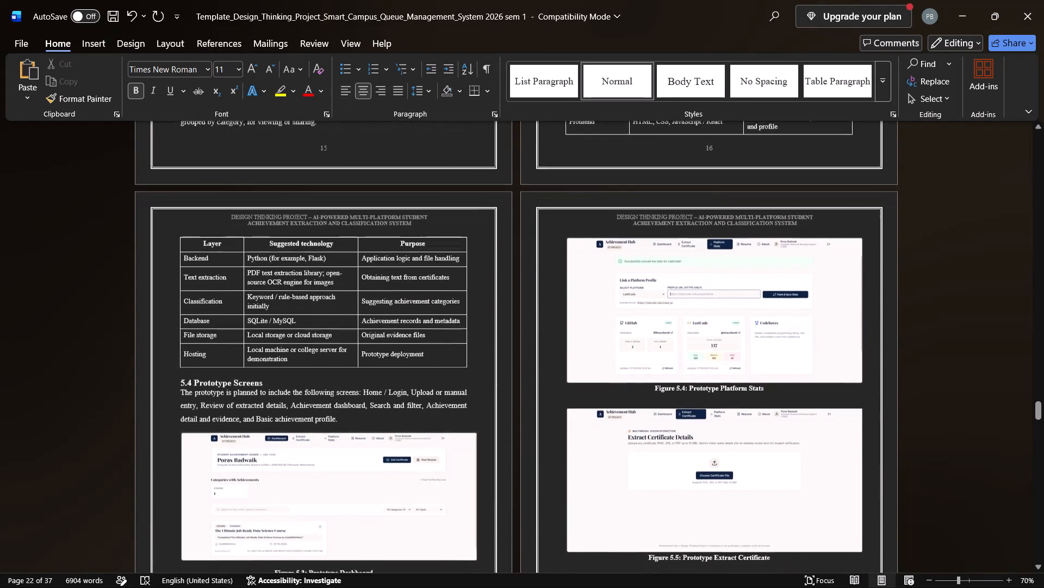
key("Down")
Return to section 5.2 and examine the User Flow diagram in Figure 5.2 at close range.
key("Up")
key("Up")
key("Up")
key("Up")
key("Up")
key("Up")
key("Up")
key("Up")
key("Up")
key("Up")
key("Up")
key("Up")
key("Up")
key("Up")
key("Up")
key("Up")
key("Up")
key("Up")
key("Up")
key("Up")
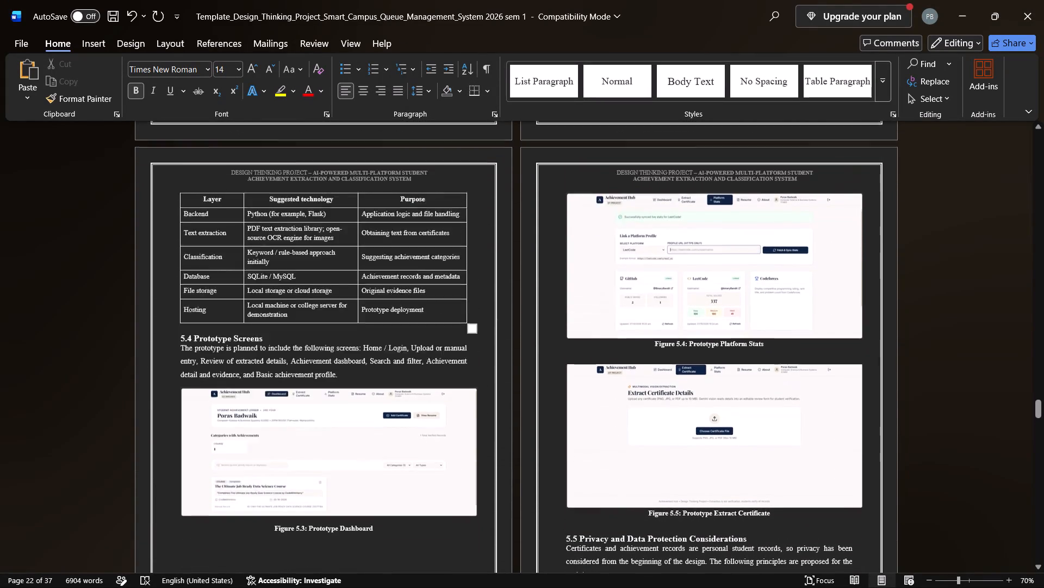
key("Up")
key("Up")
key("Up")
key("Up")
key("Up")
key("Up")
key("Up")
key("Up")
key("Up")
key("Up")
key("Up")
key("Up")
key("Up")
key("Up")
key("Up")
key("Up")
key("Up")
key("Down")
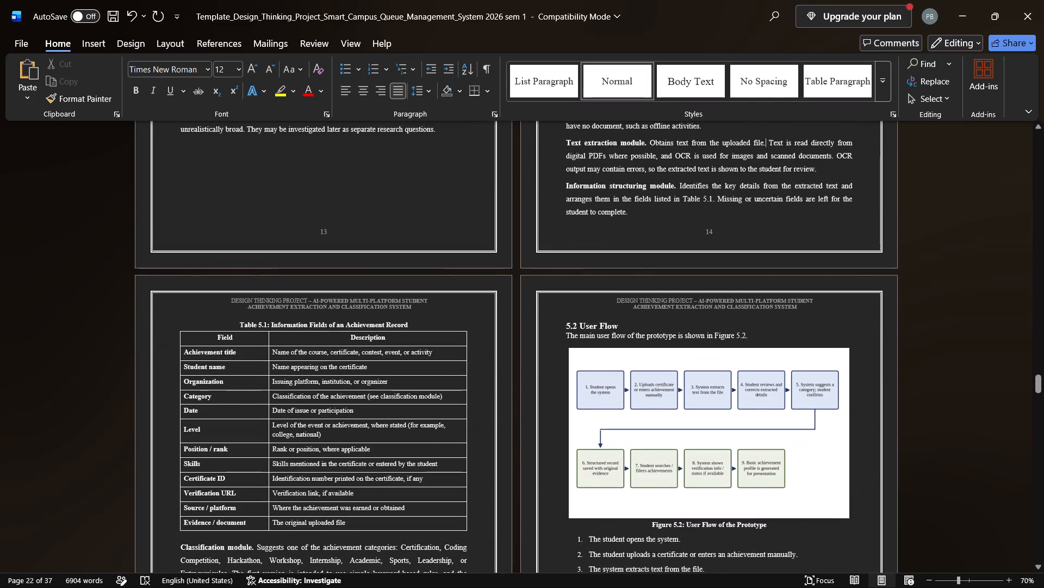
key("Down")
key("Down")
key("Down")
key("Down")
key("Down")
key("Down")
key("Down")
key("Down")
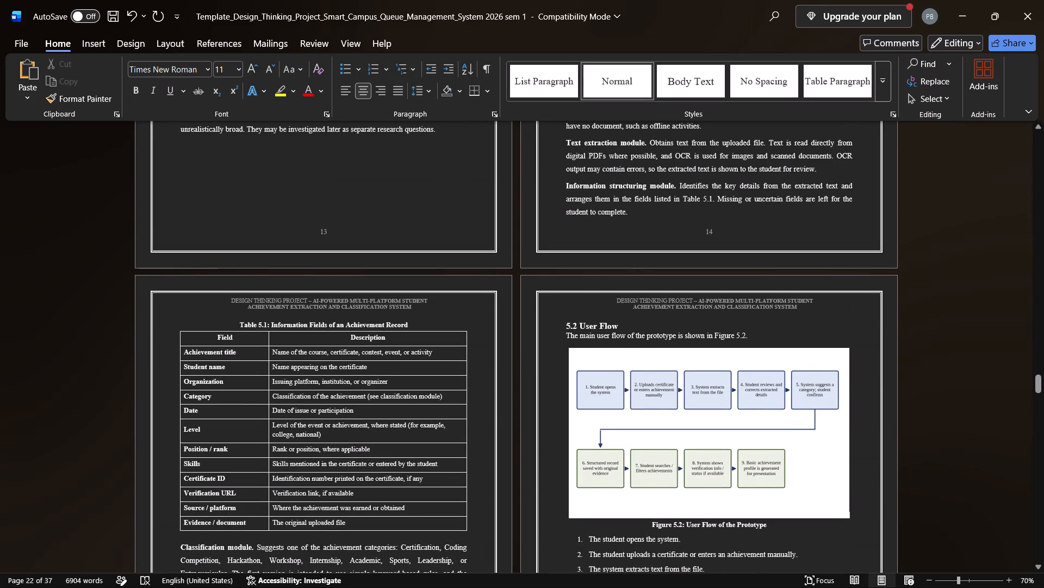
scroll(498, 367, "up", 7, "ctrl")
scroll(498, 367, "right", 1)
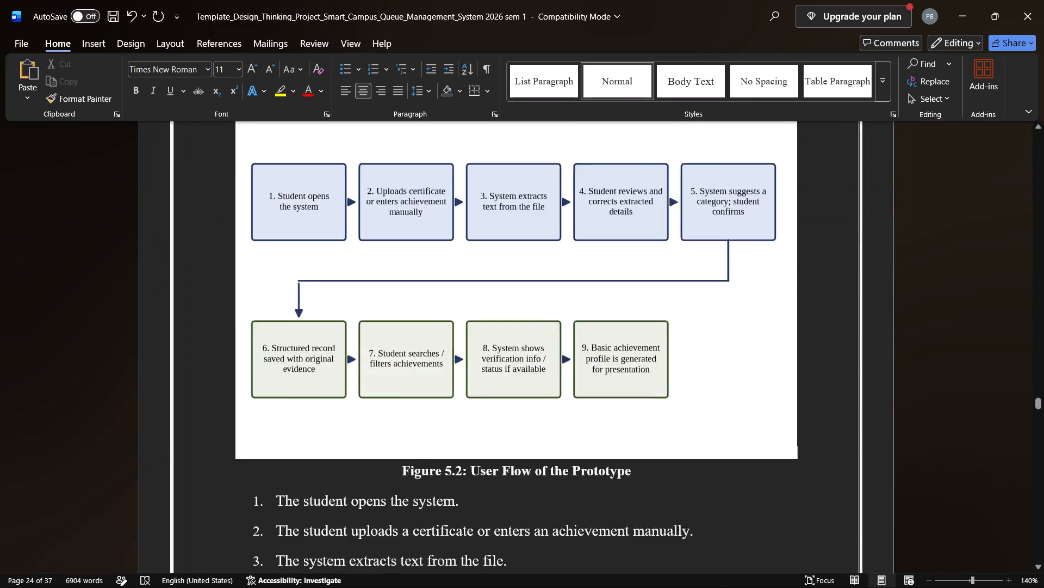
scroll(498, 367, "right", 1)
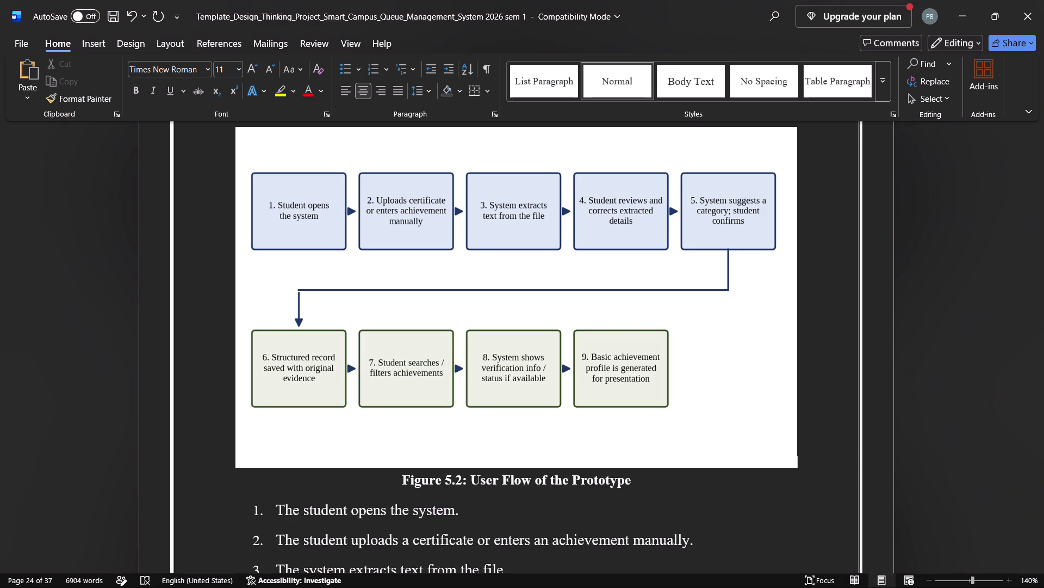
Review the enlarged pages from the numbered user flow list through Figure 5.5 and the start of section 5.5.
key("Down")
key("Down")
key("Down")
key("Down")
key("Down")
key("Down")
key("Down")
key("Down")
key("Down")
key("Down")
key("Down")
key("Down")
key("Down")
key("Down")
key("Down")
key("Down")
key("Down")
key("Down")
key("Down")
key("Down")
key("Down")
key("Down")
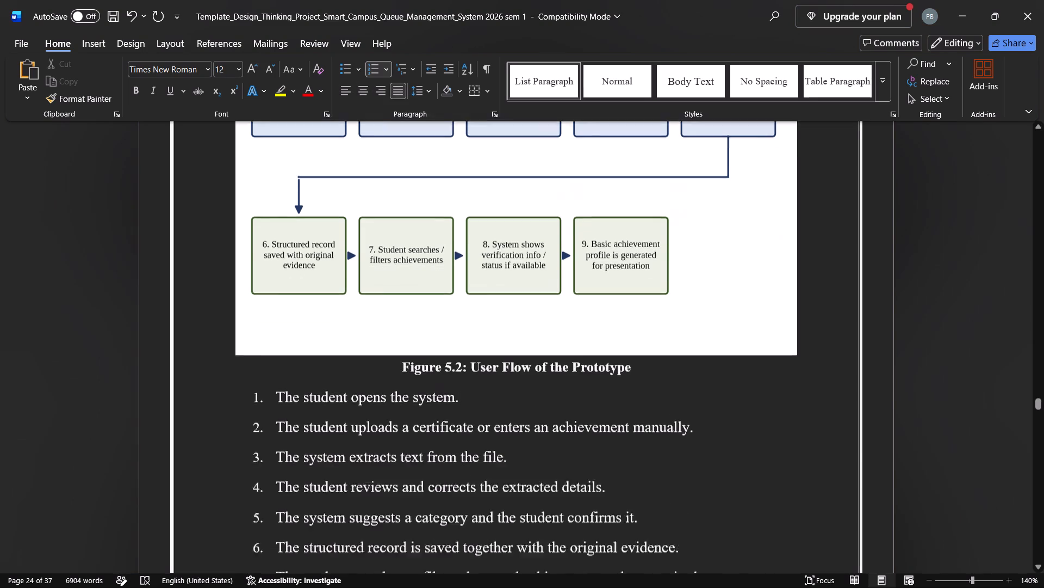
key("Down")
key("Down")
key("Down")
key("Down")
key("Down")
key("Down")
key("Down")
key("Down")
key("Down")
key("Down")
key("Down")
key("Down")
key("Down")
key("Down")
key("Down")
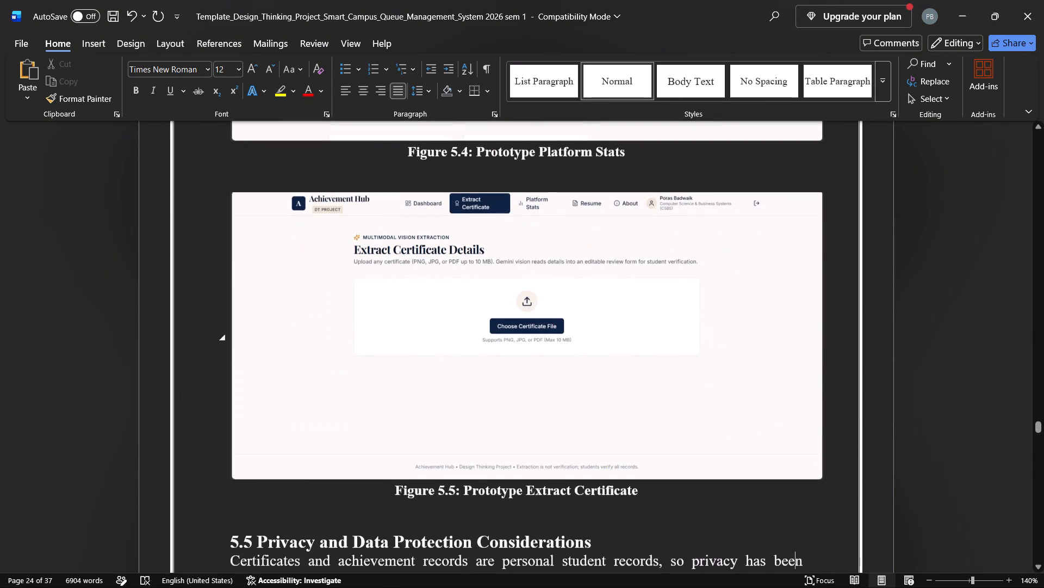
Go back to section 5.4 and examine the Prototype Dashboard screenshot and its Figure 5.3 caption.
key("Up")
key("Up")
key("Up")
key("Up")
key("Up")
key("Up")
key("Up")
key("Up")
key("Up")
key("Up")
key("Up")
key("Up")
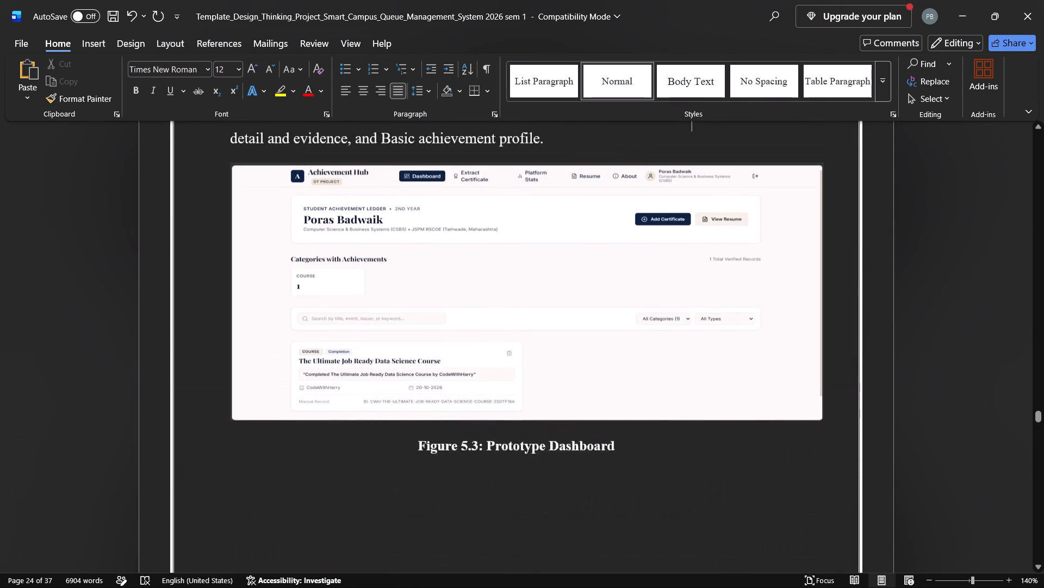
Go back to Table 5.2: Suggested Technology Stack and examine its rows across the page break down to section 5.4.
key("Up")
key("Up")
key("Up")
key("Up")
key("Up")
key("Up")
key("Up")
key("Up")
key("Up")
key("Up")
key("Up")
key("Up")
key("Up")
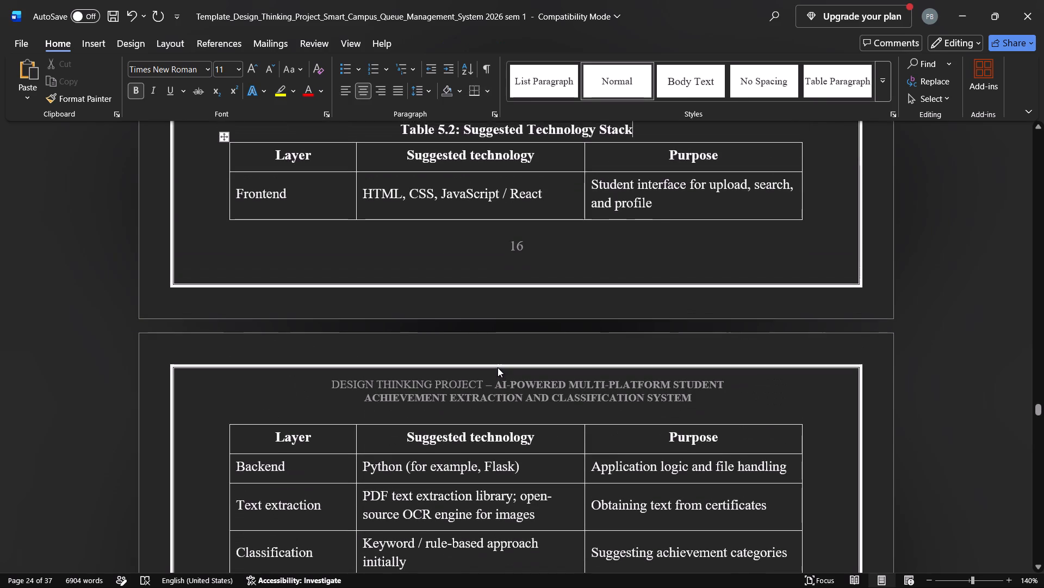
key("Down")
key("Down")
key("Down")
key("Down")
key("Down")
key("Down")
key("Down")
key("Down")
key("Down")
key("Down")
key("Down")
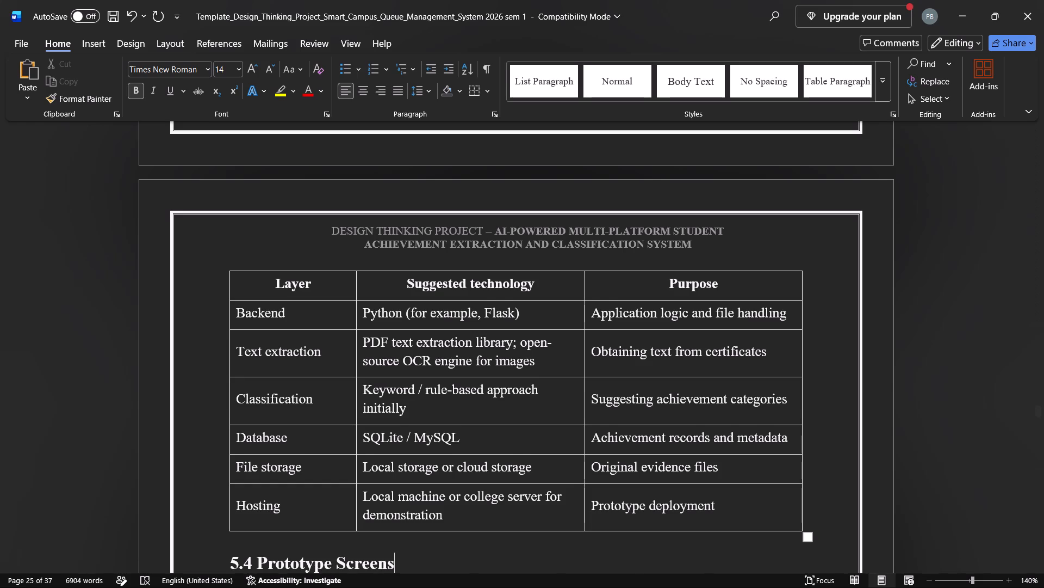
Review the rest of Chapter 5 from Prototype Screens through Figures 5.4 and 5.5 and section 5.5 to the Chapter 6 heading.
key("Down")
key("Down")
key("Down")
key("Down")
key("Down")
key("Down")
key("Down")
key("Down")
key("Down")
key("Down")
key("Down")
key("Down")
key("Down")
key("Down")
key("Down")
key("Down")
key("Down")
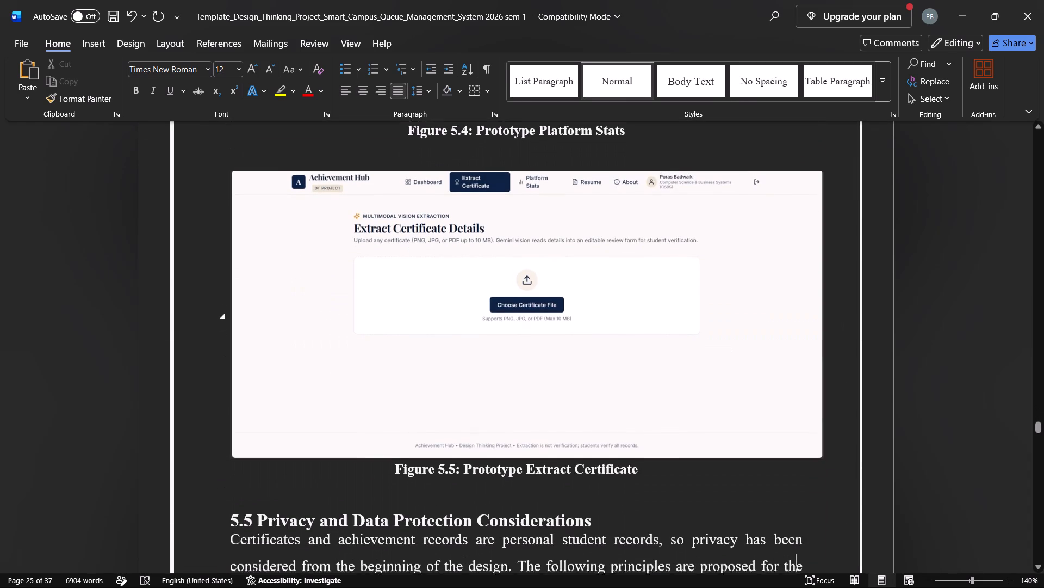
key("Down")
key("Down")
key("Down")
key("Down")
key("Down")
key("Down")
key("Down")
key("Down")
key("Down")
key("Down")
key("Down")
key("Down")
key("Down")
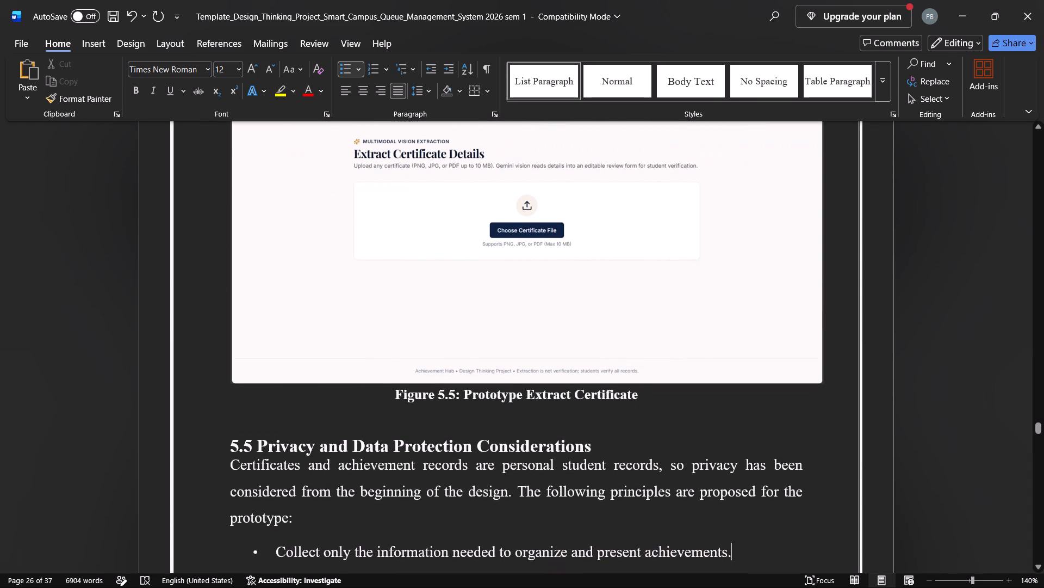
key("Down")
key("Down")
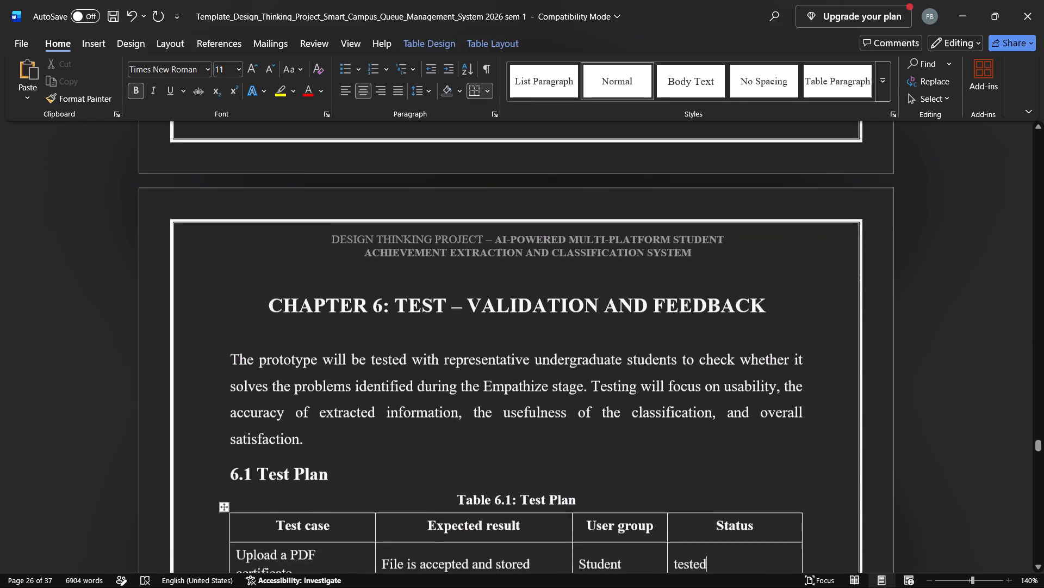
Read through Chapter 6, checking Table 6.1: Test Plan, section 6.2 and Table 6.2: Summary of User Feedback.
key("Down")
key("Down")
key("Down")
key("Down")
key("Down")
key("Down")
key("Down")
key("Down")
key("Down")
key("Down")
key("Down")
key("Down")
key("Down")
key("Down")
key("Down")
key("Down")
key("Down")
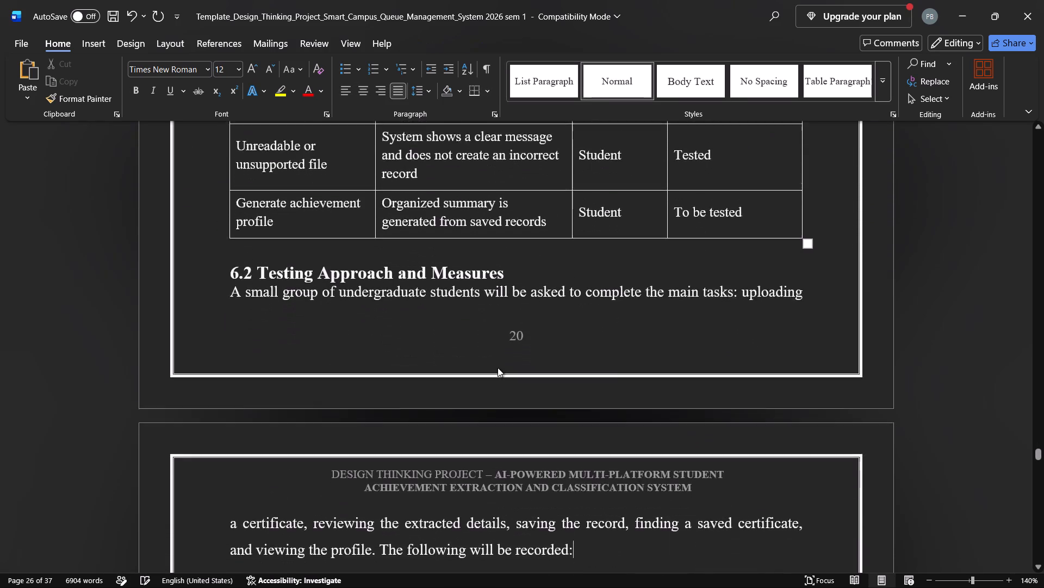
key("Down")
key("Down")
key("Down")
key("Down")
key("Down")
key("Down")
key("Down")
key("Down")
key("Down")
key("Down")
key("Down")
key("Down")
key("Down")
key("Down")
key("Down")
key("Down")
key("Down")
key("Down")
key("Down")
key("Down")
key("Down")
key("Down")
key("Down")
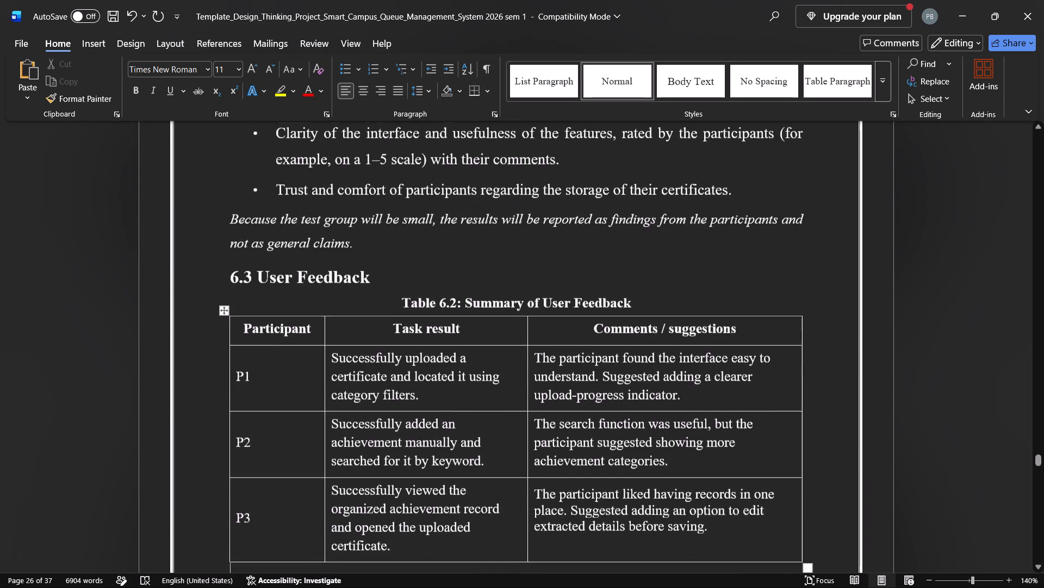
Continue past section 6.3 into Chapter 7 and examine the Implementation Plan with the Figure 7.1 Gantt chart.
key("Down")
key("Down")
key("Down")
key("Down")
key("Down")
key("Down")
key("Down")
key("Down")
key("Down")
key("Down")
key("Down")
key("Down")
key("Down")
key("Down")
key("Down")
key("Down")
key("Down")
key("Down")
key("Down")
key("Down")
key("Down")
key("Down")
key("Down")
key("Down")
key("Down")
key("Down")
key("Down")
key("Down")
key("Down")
key("Down")
key("Down")
key("Down")
key("Down")
key("Down")
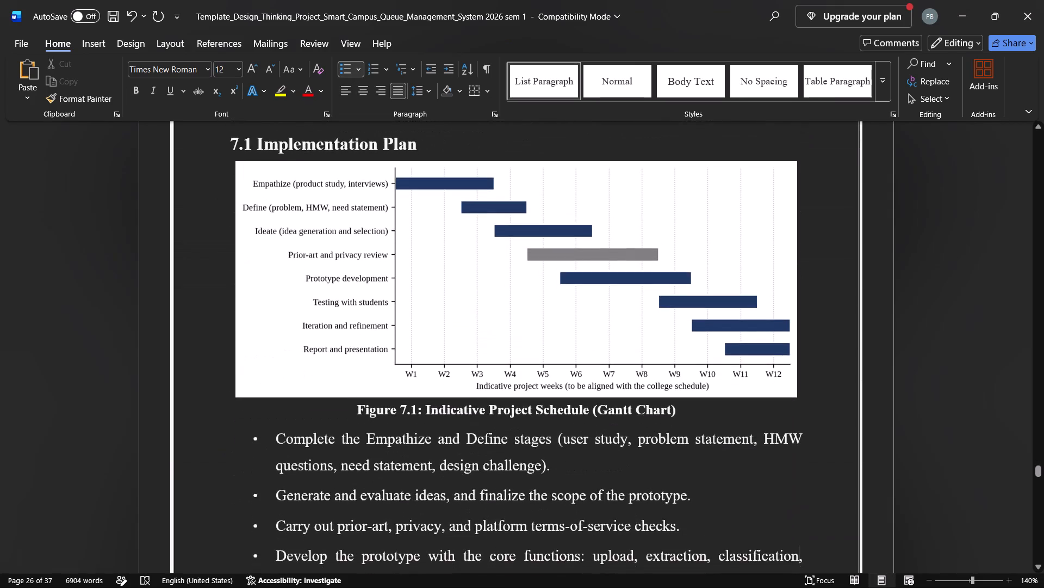
Review the remaining implementation plan bullets through section 7.3 and Table 7.1: Suggested Performance Indicators, up to the section 7.4 heading.
key("Down")
key("Down")
key("Down")
key("Down")
key("Down")
key("Down")
key("Down")
key("Down")
key("Down")
key("Down")
key("Down")
key("Down")
key("Down")
key("Down")
key("Down")
key("Down")
key("Down")
key("Down")
key("Down")
key("Down")
key("Down")
key("Down")
key("Down")
key("Down")
key("Down")
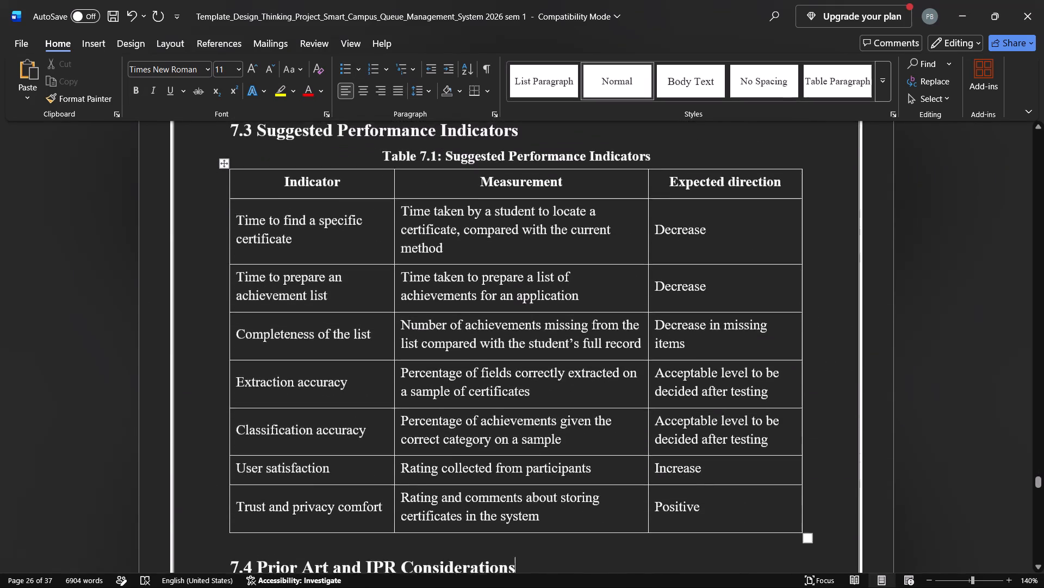
Read from section 7.4 Prior Art and IPR Considerations through Chapter 8: Conclusion and Future Scope to its Future Scope bullets.
key("Down")
key("Down")
key("Down")
key("Down")
key("Down")
key("Down")
key("Down")
key("Down")
key("Down")
key("Down")
key("Down")
key("Down")
key("Down")
key("Down")
key("Down")
key("Down")
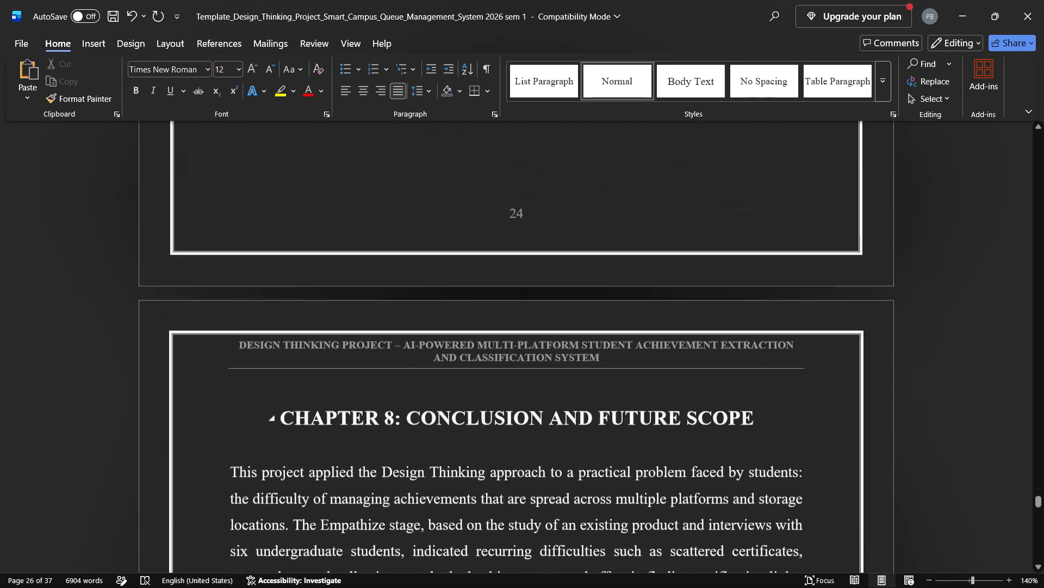
key("Down")
key("Down")
key("Down")
key("Down")
key("Down")
key("Down")
key("Down")
key("Down")
key("Down")
key("Down")
key("Down")
key("Down")
key("Down")
key("Down")
key("Down")
key("Down")
key("Down")
key("Down")
key("Down")
key("Down")
key("Down")
key("Down")
key("Down")
key("Down")
key("Down")
key("Down")
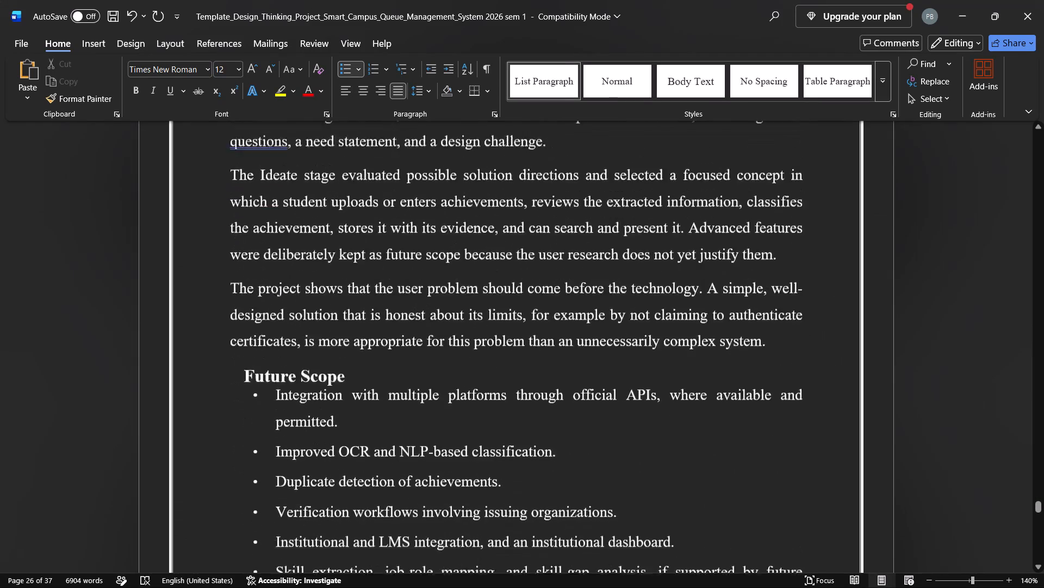
key("Down")
Go back from Chapter 8 through sections 7.4, 7.3 and 7.2 to the opening of Chapter 7, rechecking headings and page numbers.
key("Up")
key("Up")
key("Up")
key("Up")
key("Up")
key("Up")
key("Up")
key("Up")
key("Up")
key("Up")
key("Up")
key("Up")
key("Up")
key("Up")
key("Up")
key("Up")
key("Up")
key("Up")
key("Up")
key("Up")
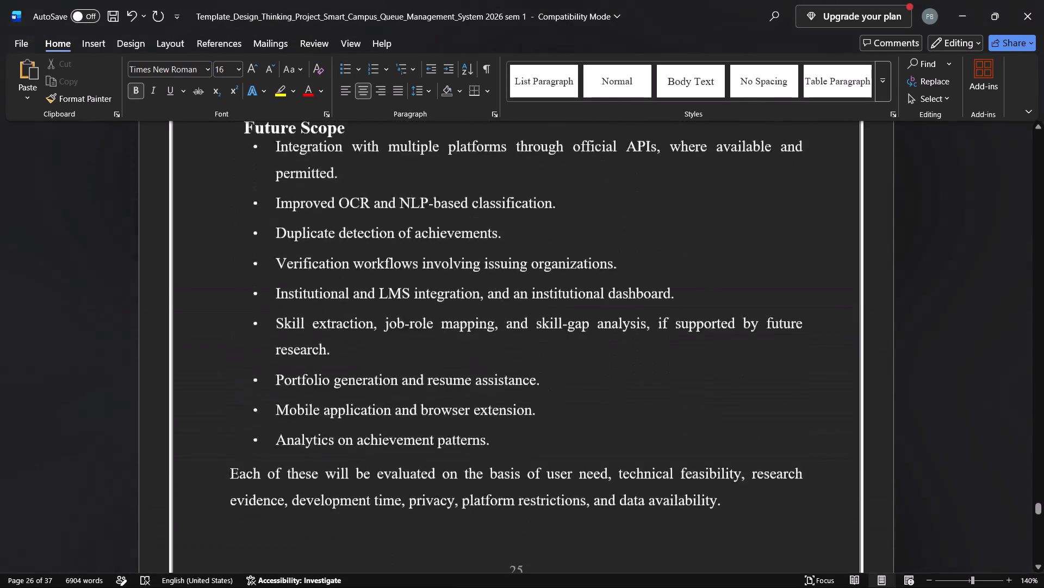
key("Up")
key("Up")
key("Up")
key("Up")
key("Up")
key("Up")
key("Up")
key("Up")
key("Up")
key("Up")
key("Up")
key("Up")
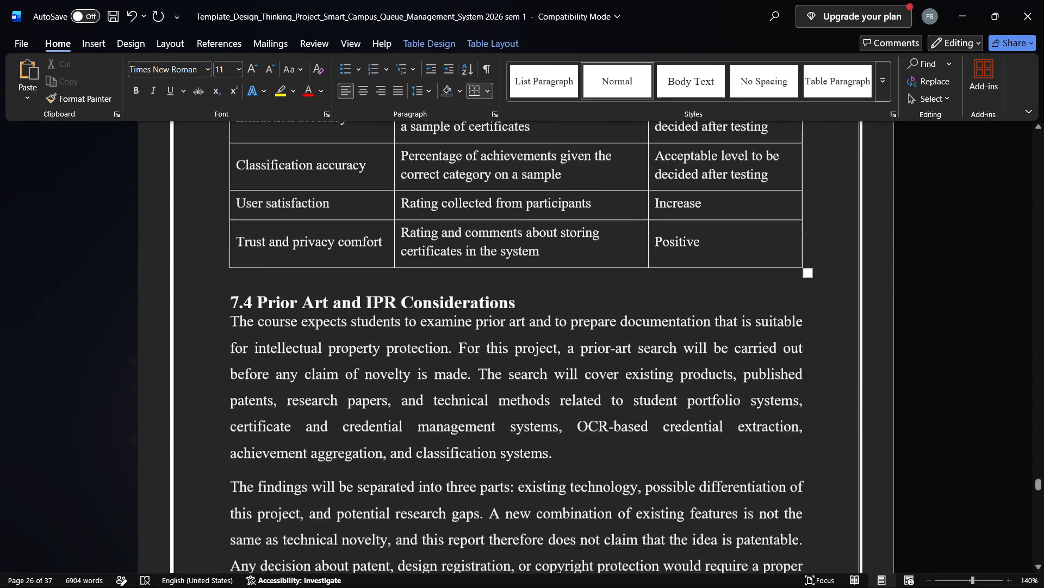
key("Up")
key("Up")
key("Up")
key("Up")
key("Up")
key("Up")
key("Up")
key("Up")
key("Up")
key("Up")
key("Up")
key("Up")
key("Up")
key("Up")
key("Up")
key("Up")
key("Up")
key("Up")
key("Up")
key("Up")
key("Up")
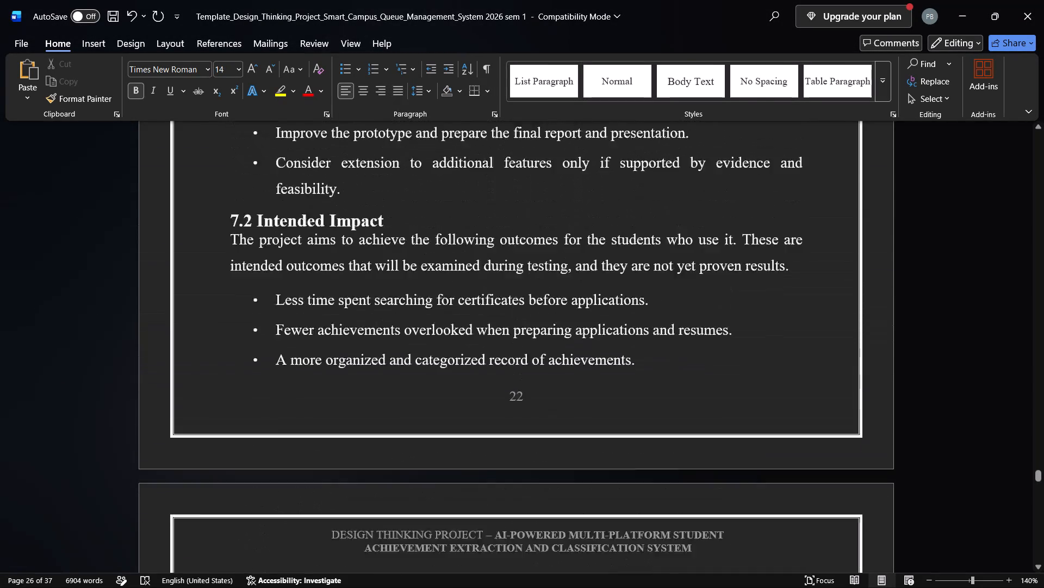
key("Up")
key("Up")
key("Up")
key("Up")
key("Up")
key("Up")
key("Up")
key("Up")
key("Up")
key("Up")
key("Up")
key("Up")
key("Up")
Recheck Chapter 7 from Figure 7.1 and the Implementation Plan bullets through sections 7.4 and 7.5.
key("Down")
key("Down")
key("Down")
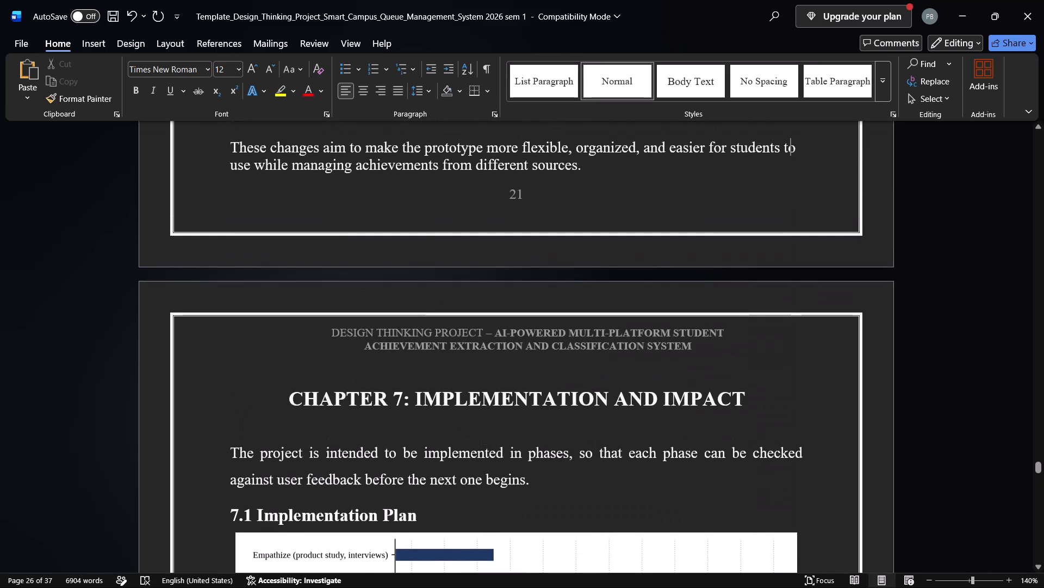
key("Down")
key("Down")
key("Down")
key("Down")
key("Down")
key("Down")
key("Down")
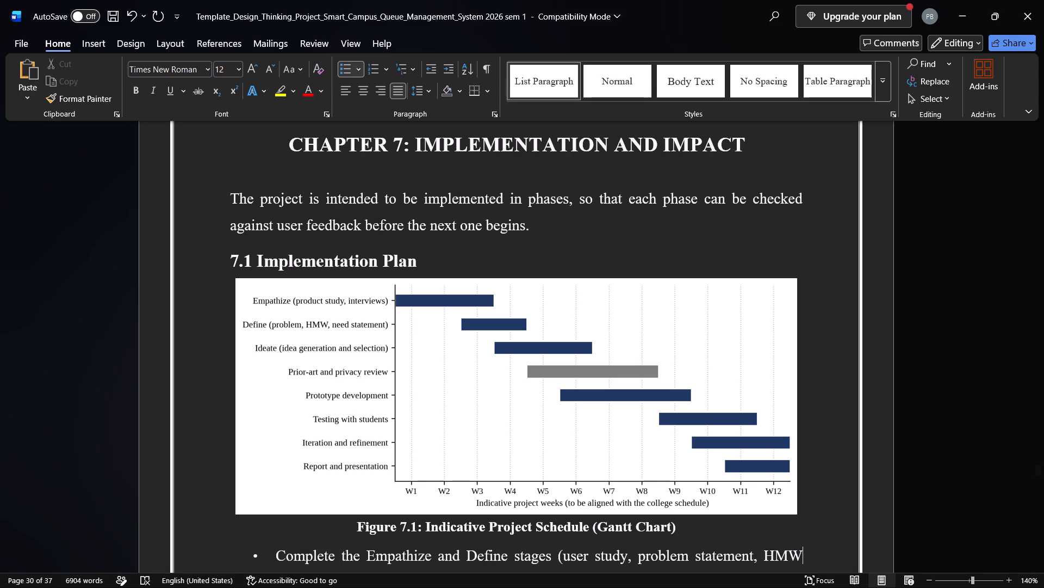
scroll(498, 367, "down", 1)
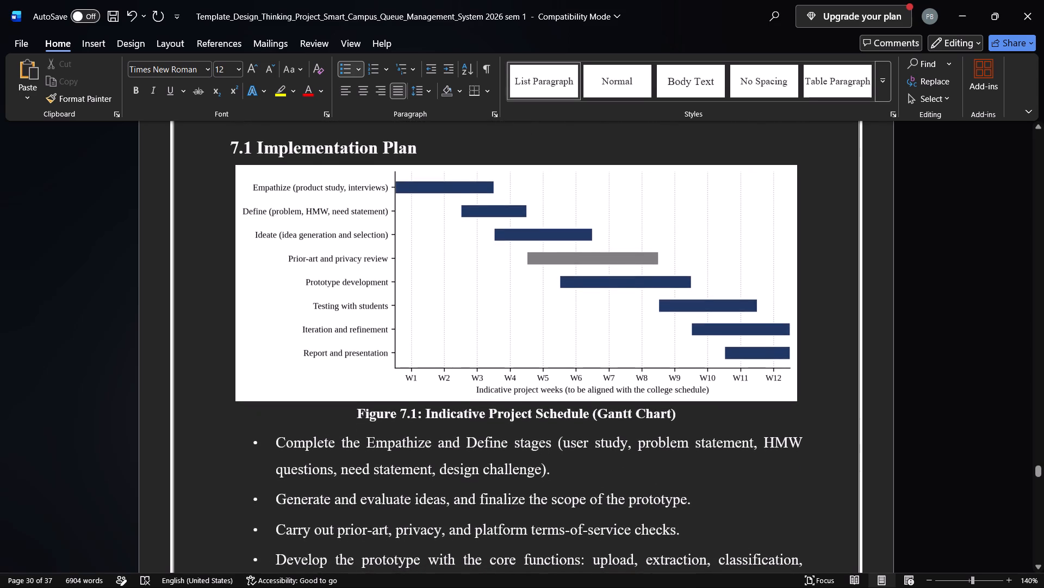
scroll(498, 367, "down", 2)
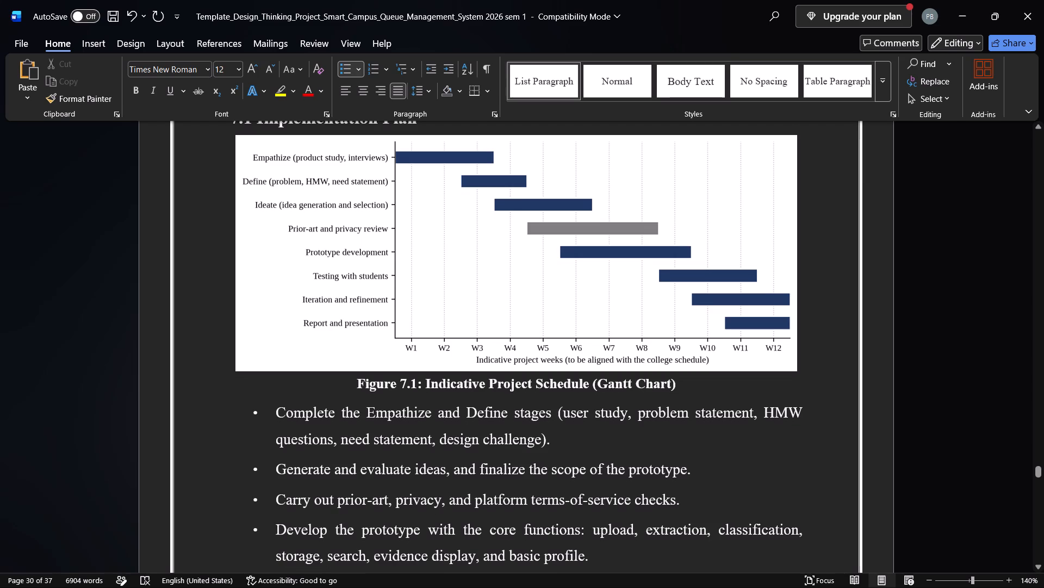
scroll(498, 367, "down", 1)
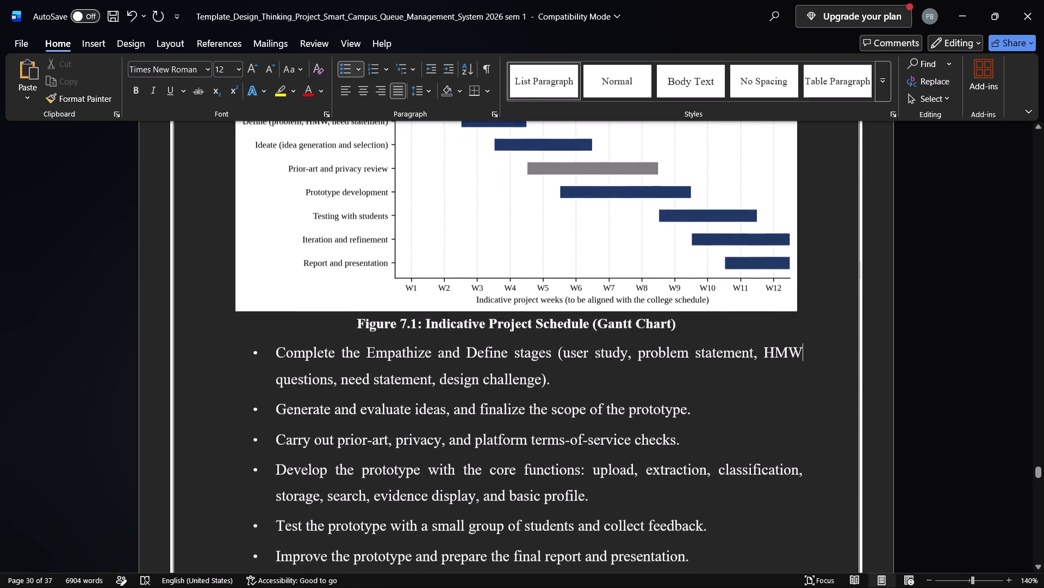
scroll(498, 367, "down", 1)
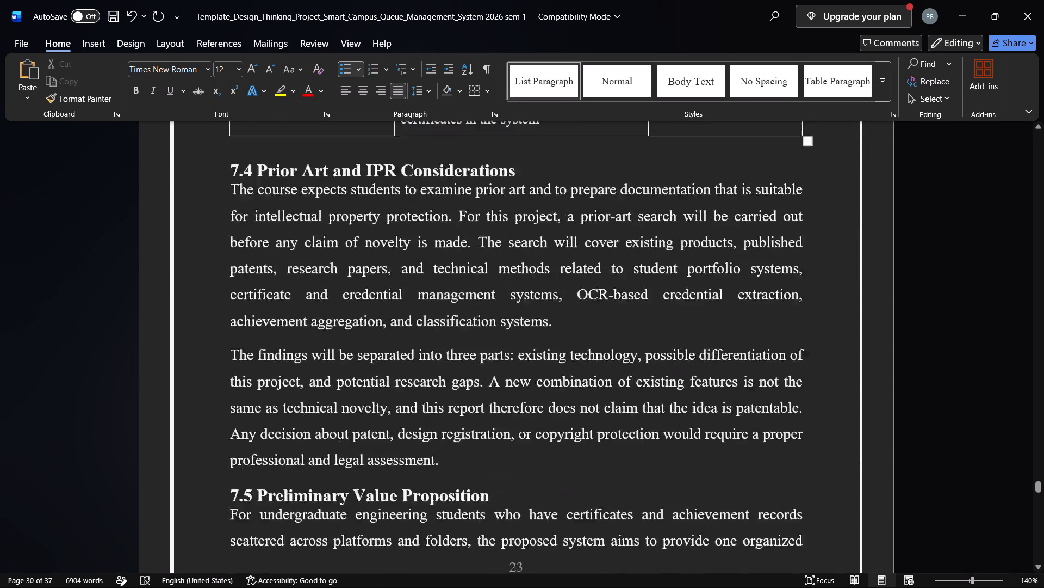
scroll(498, 367, "down", 1)
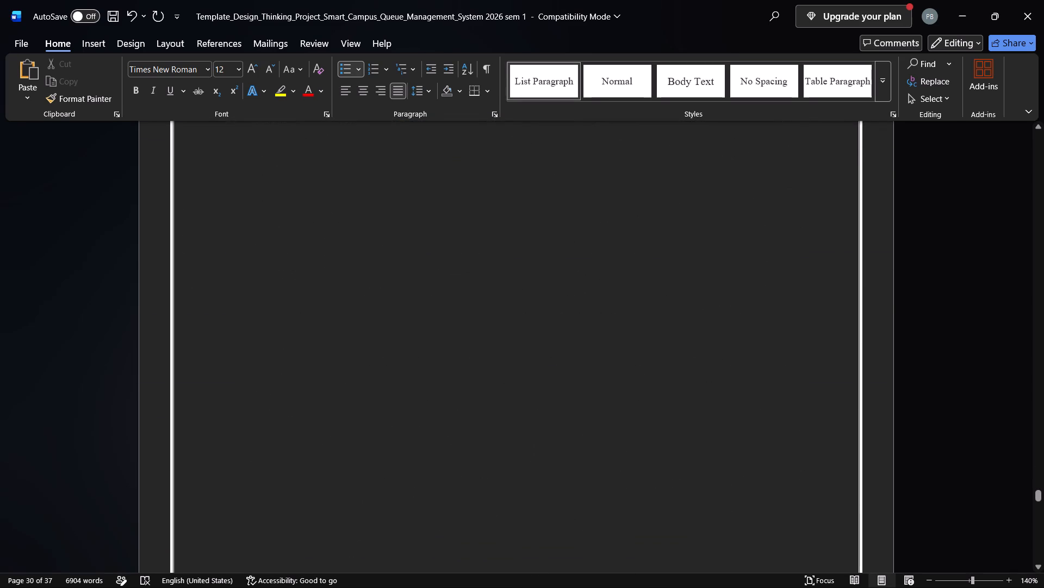
scroll(498, 367, "down", 1)
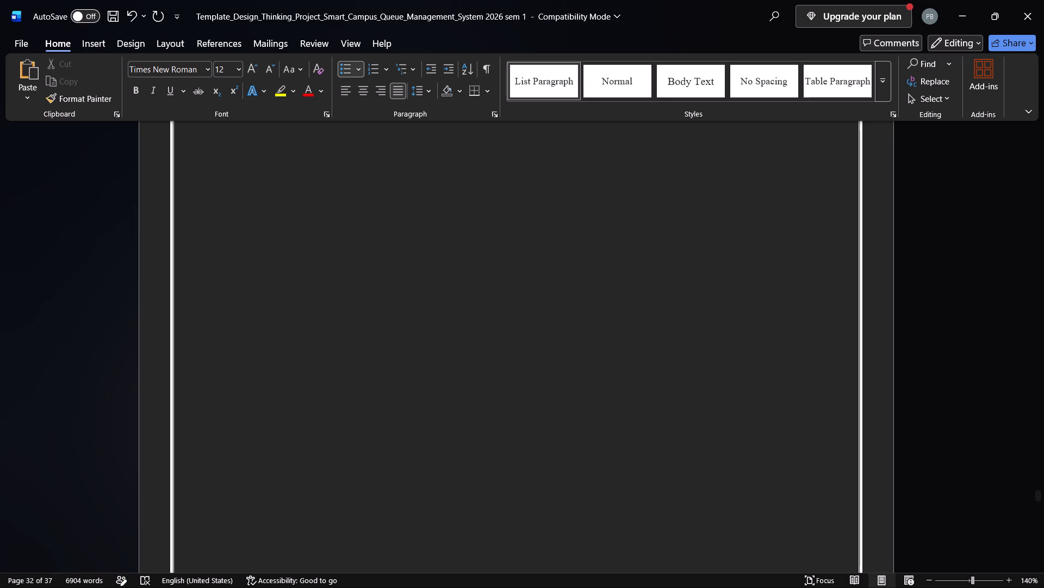
Examine Appendices B and C, checking the captions of Figures C.1 and C.2 and their page number.
scroll(498, 367, "right", 1)
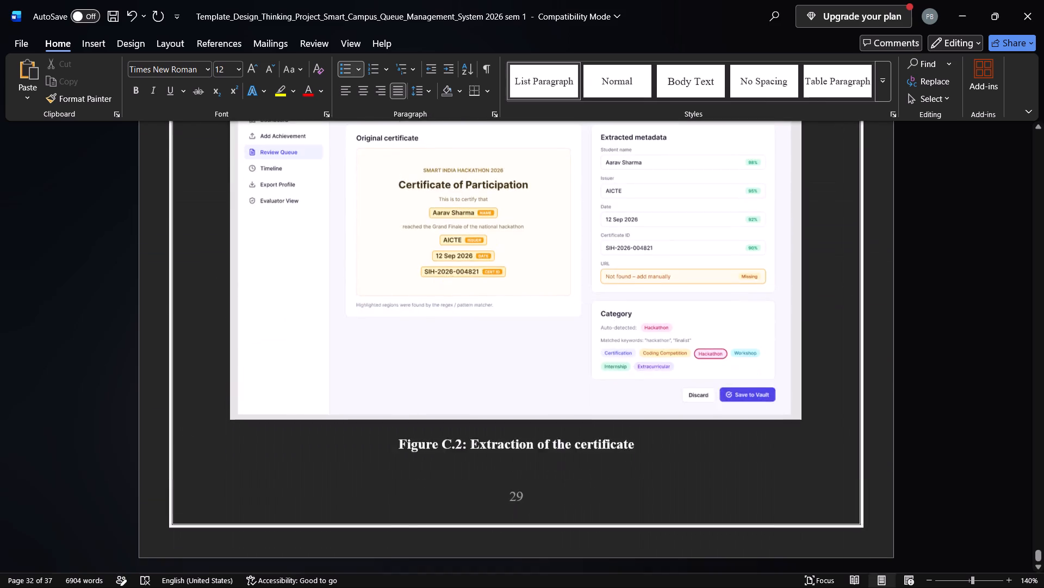
scroll(498, 367, "right", 1)
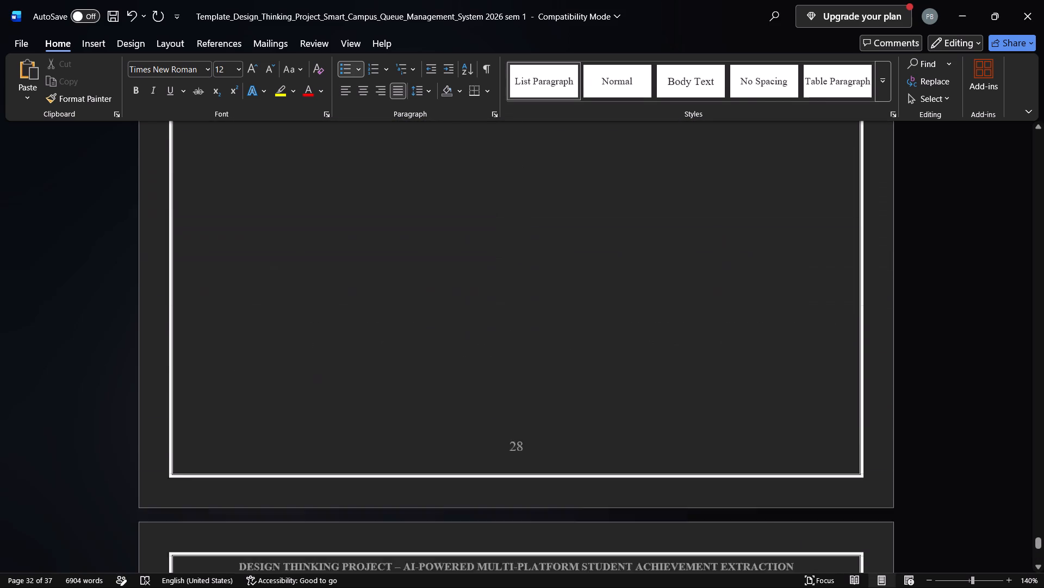
scroll(498, 367, "right", 1)
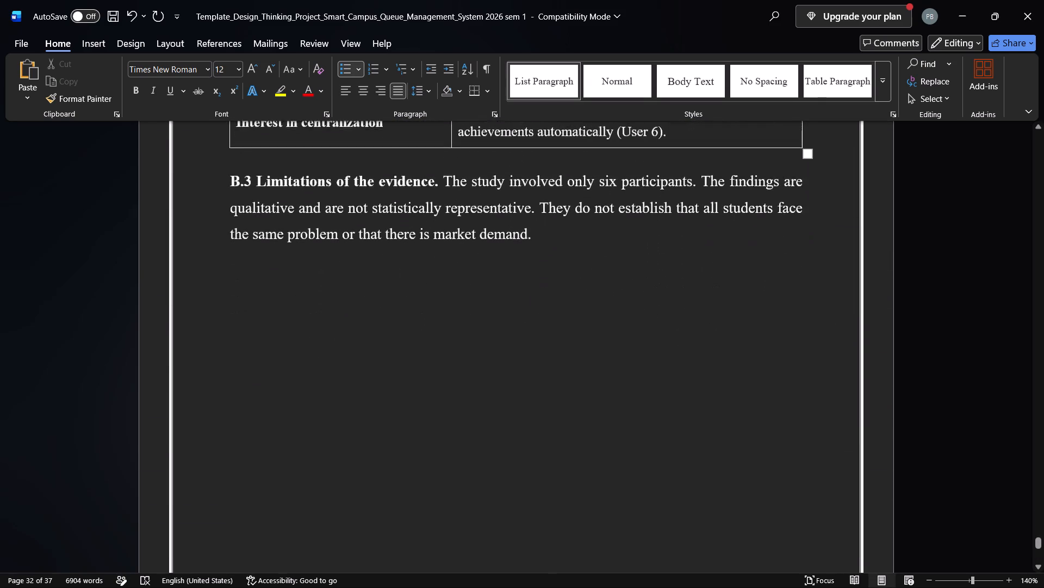
scroll(498, 367, "right", 1)
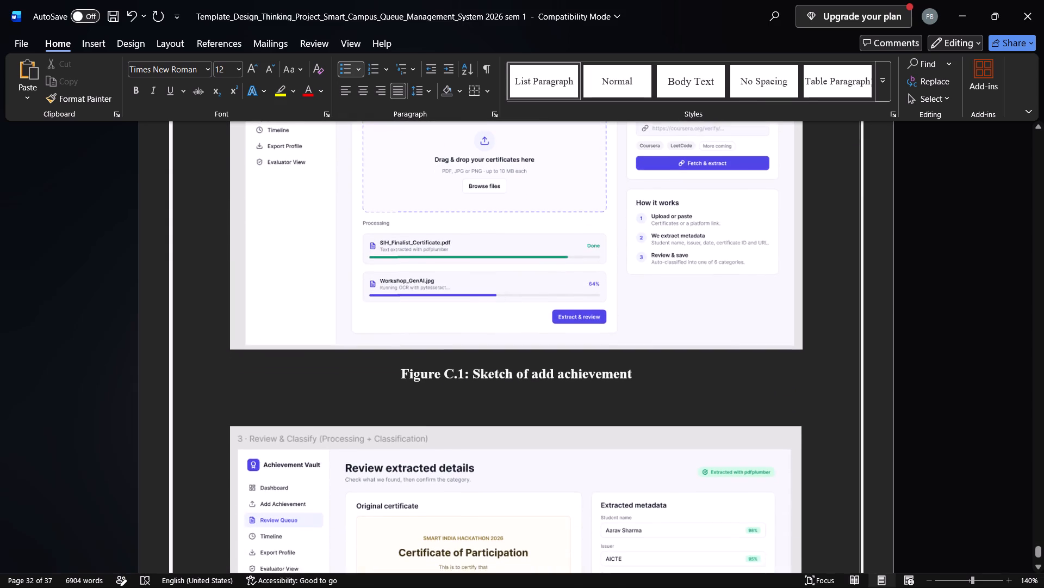
scroll(498, 367, "right", 1)
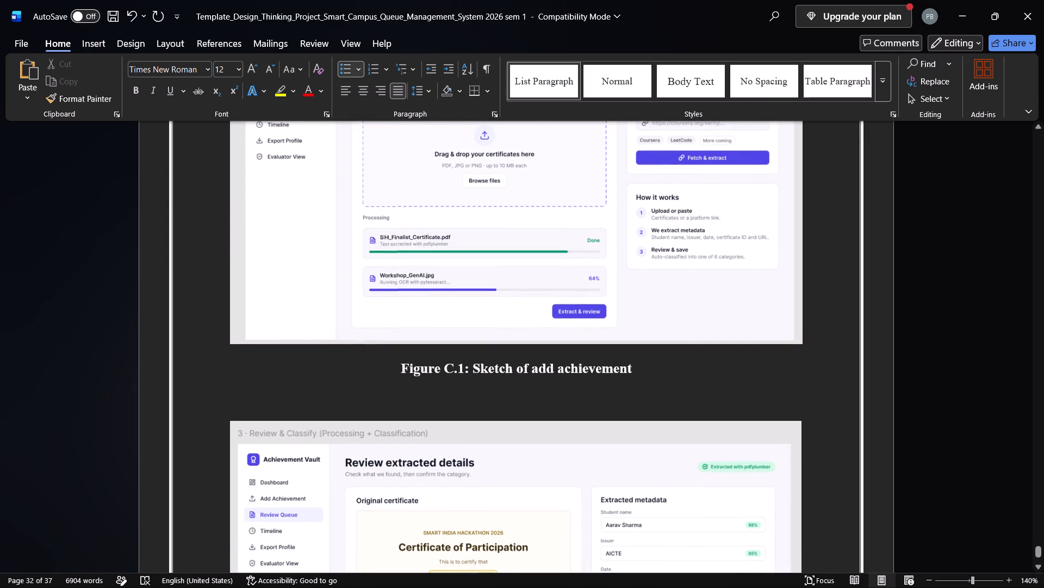
left_click_drag(469, 370, 625, 384)
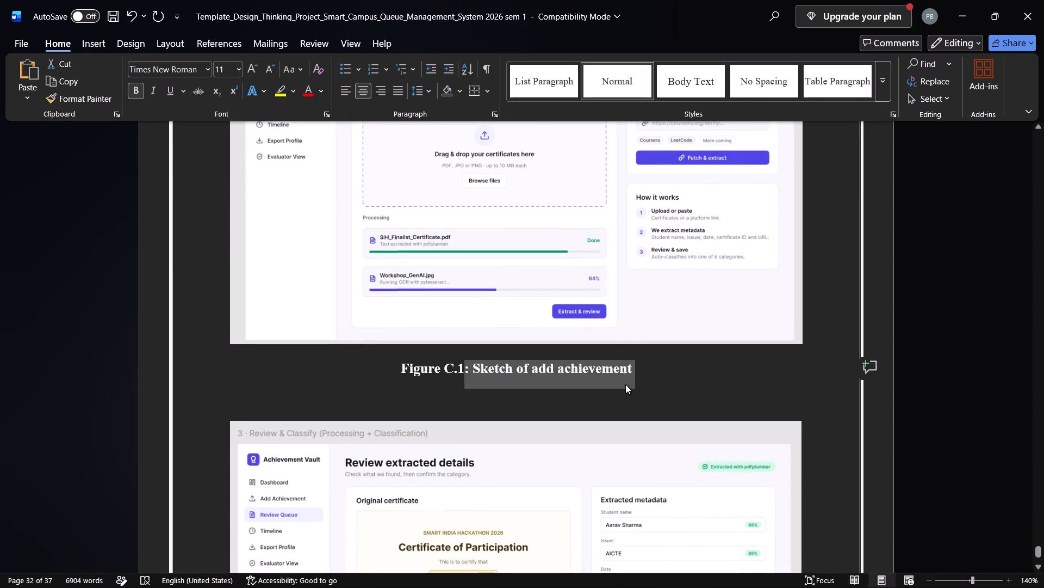
left_click(625, 384)
scroll(549, 402, "down", 2)
scroll(549, 402, "up", 1)
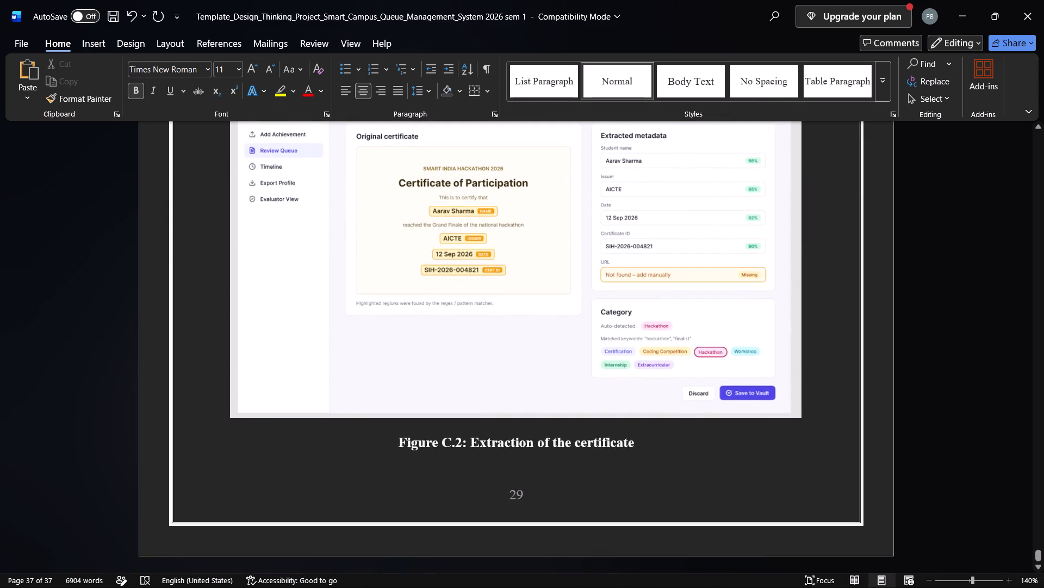
scroll(549, 402, "up", 3)
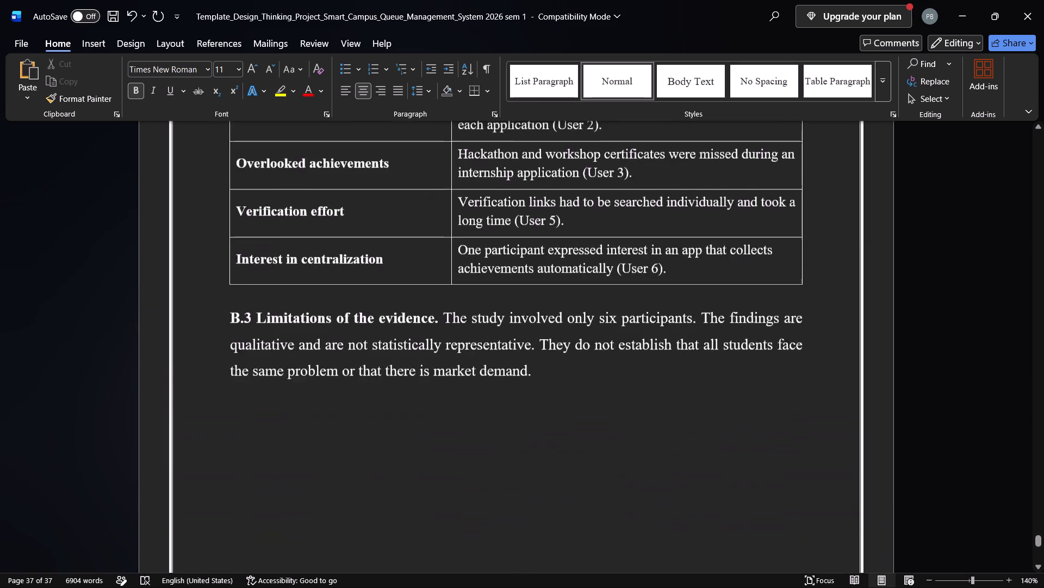
scroll(549, 402, "up", 1)
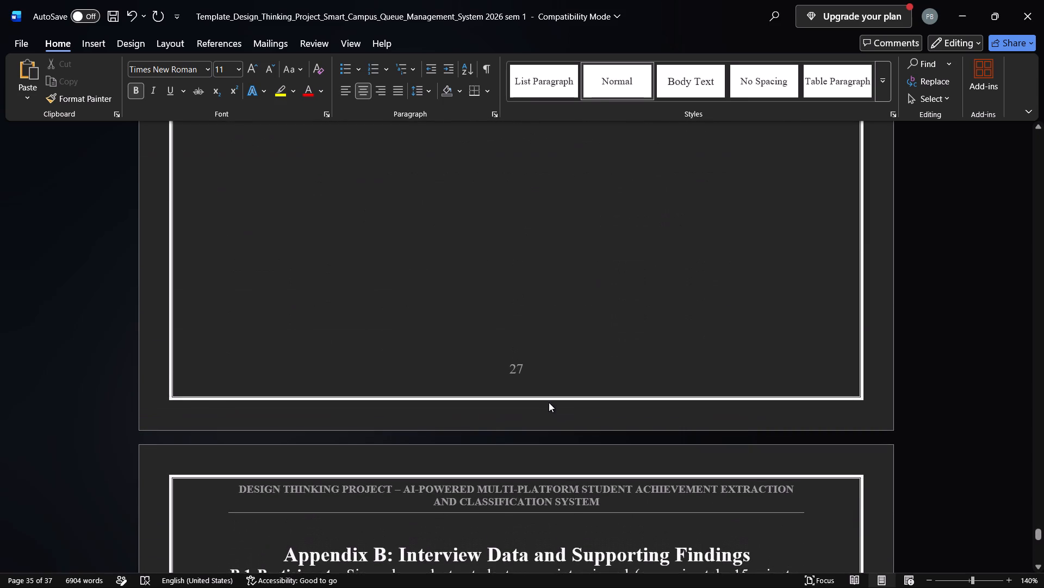
scroll(549, 402, "down", 9)
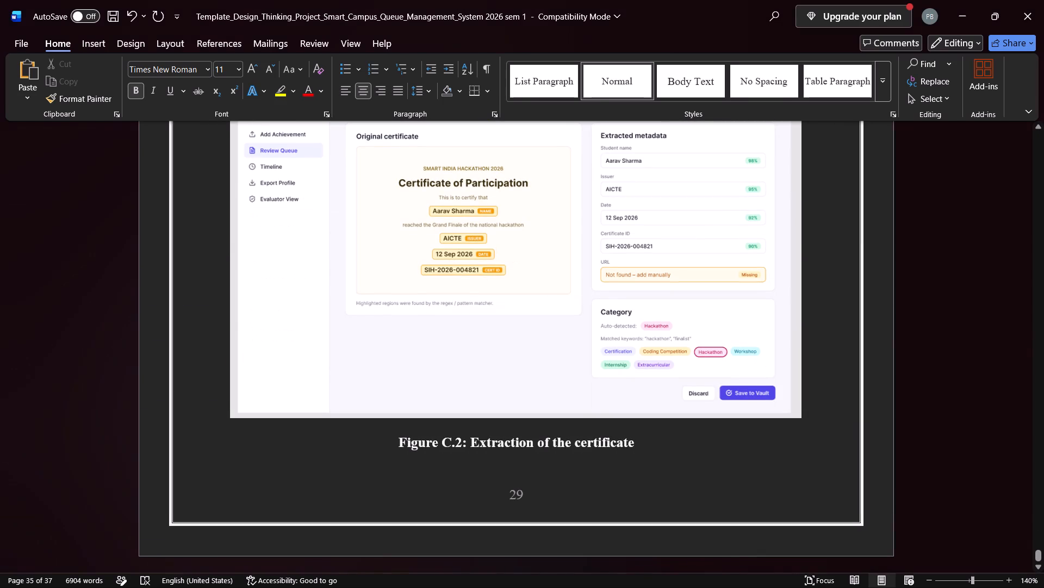
Return to the front matter and check the last index entries and the List of Figures for the appendix figures.
scroll(549, 402, "up", 16)
scroll(549, 402, "up", 20)
scroll(549, 402, "up", 20)
scroll(549, 402, "up", 6)
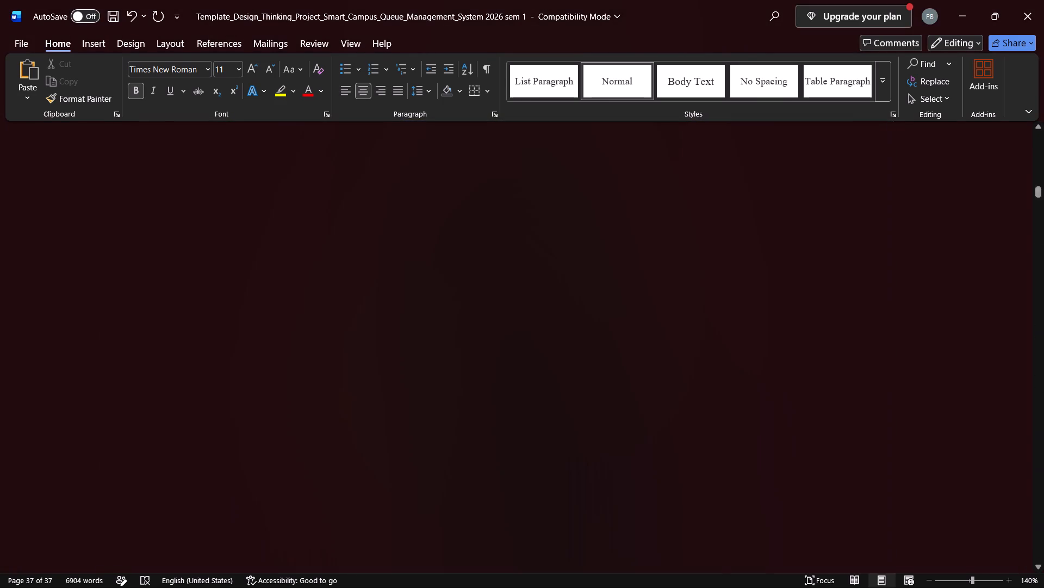
scroll(549, 402, "up", 20)
scroll(549, 402, "up", 20)
scroll(549, 402, "up", 20)
scroll(549, 402, "down", 5)
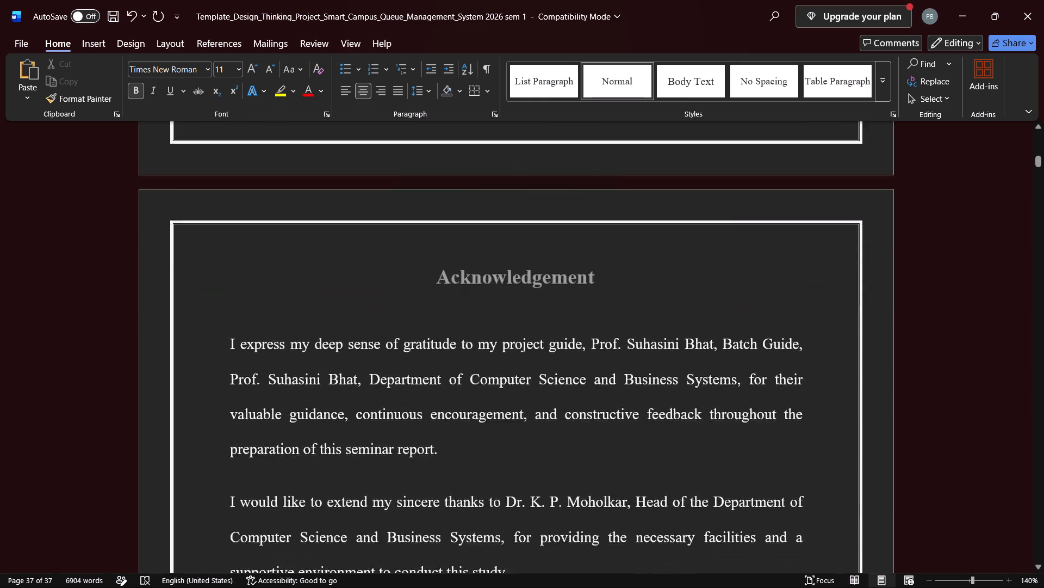
scroll(549, 402, "down", 5)
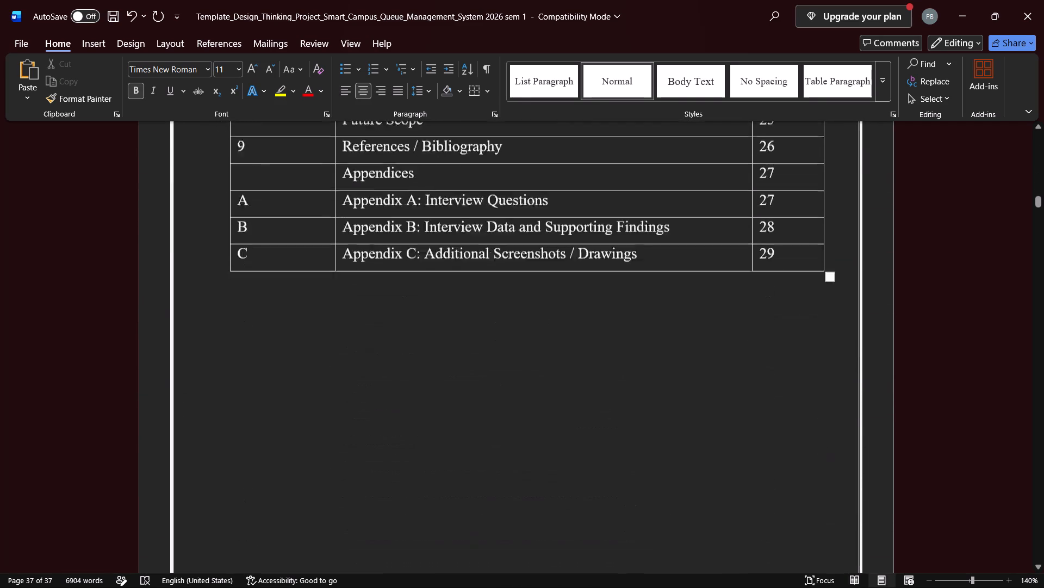
scroll(549, 402, "down", 2)
scroll(549, 402, "right", 1)
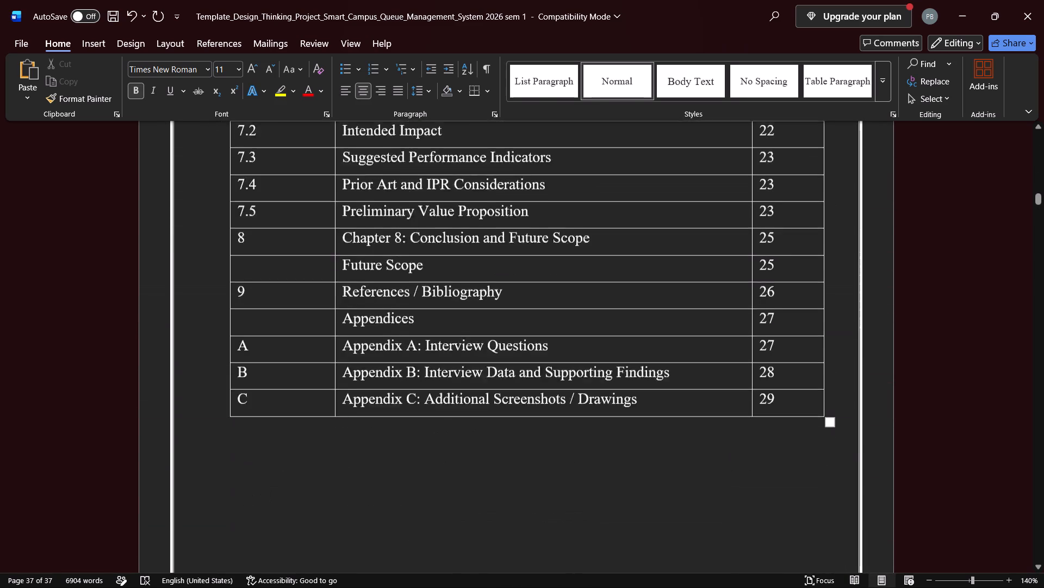
scroll(549, 402, "right", 1)
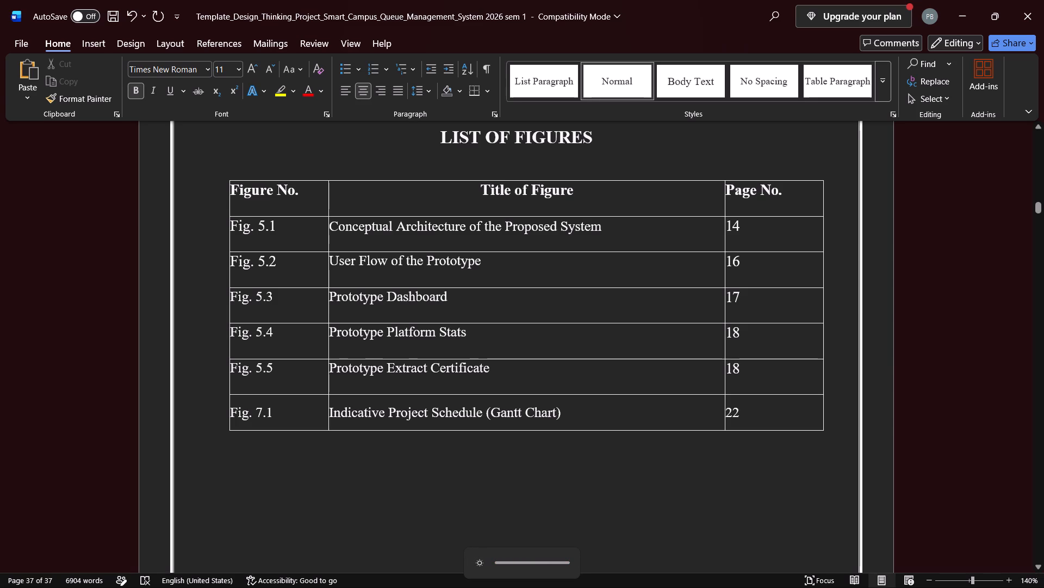
Insert a new row below the Fig. 7.1 entry in the List of Figures table.
left_click(302, 414)
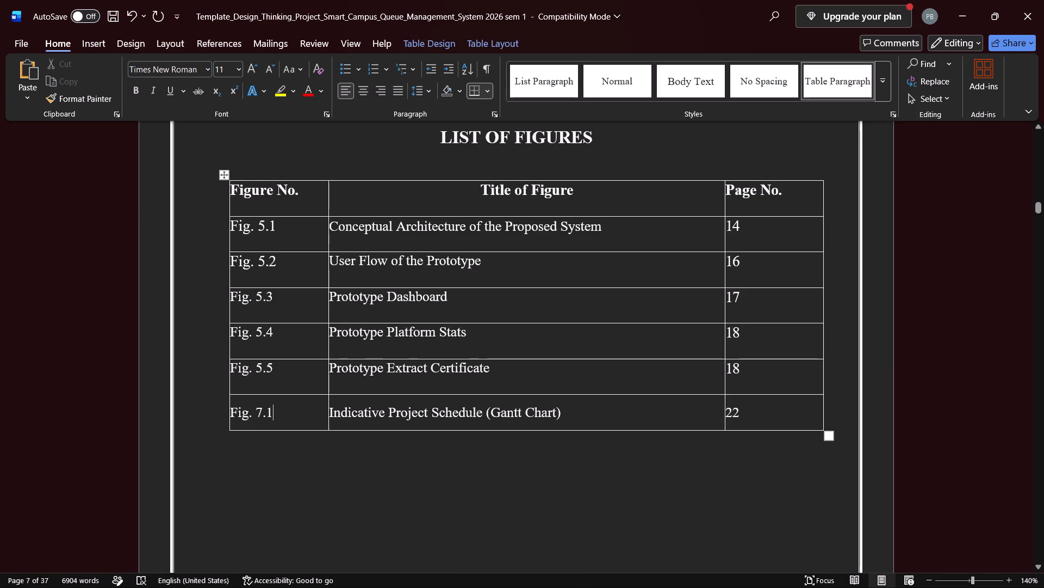
left_click(762, 411)
right_click(762, 411)
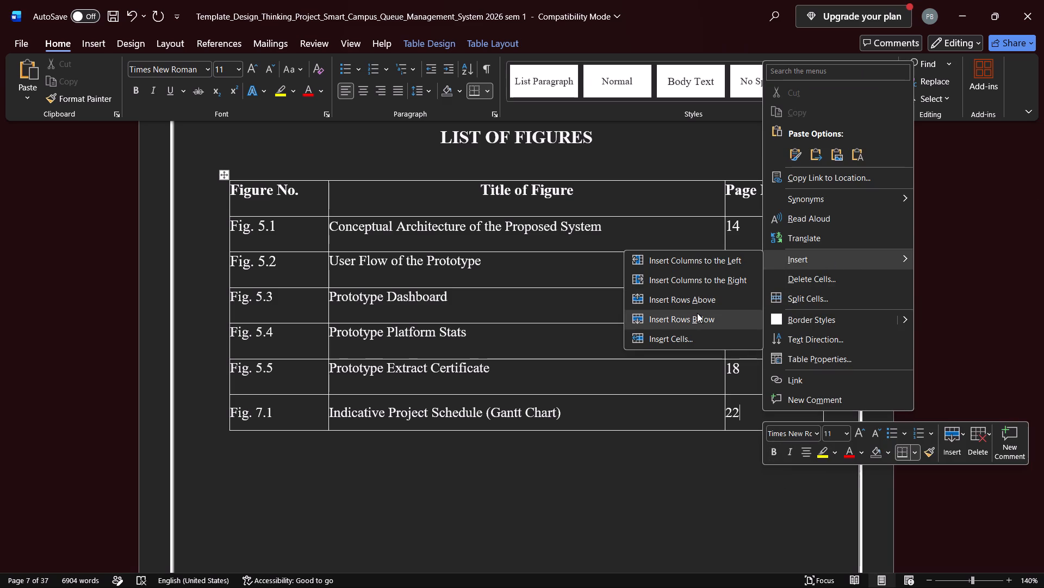
left_click(697, 313)
Enter "Fig. C.1" as the figure number in the new row below Fig. 7.1 in the List of Figures.
left_click(299, 448)
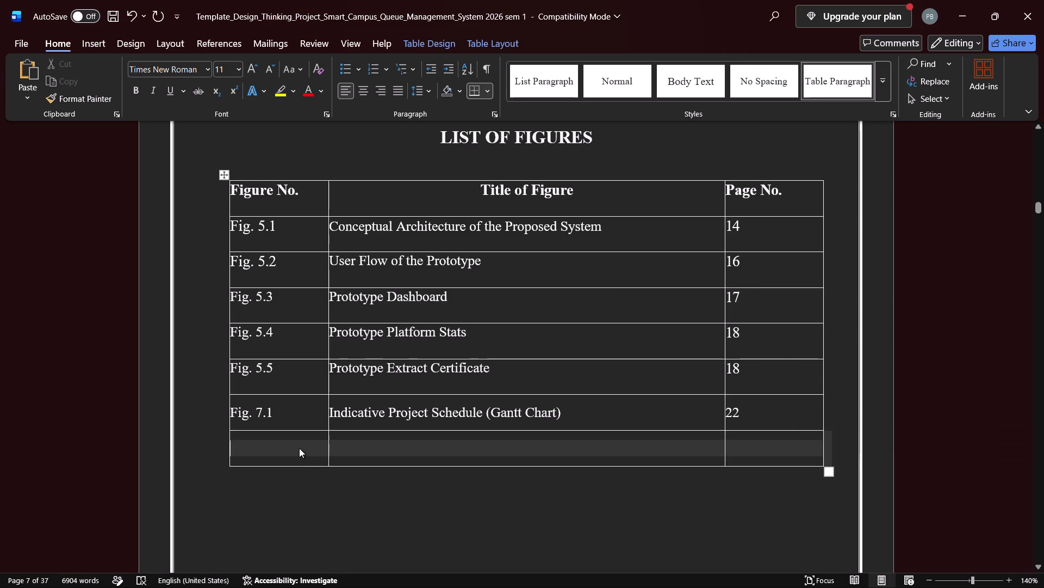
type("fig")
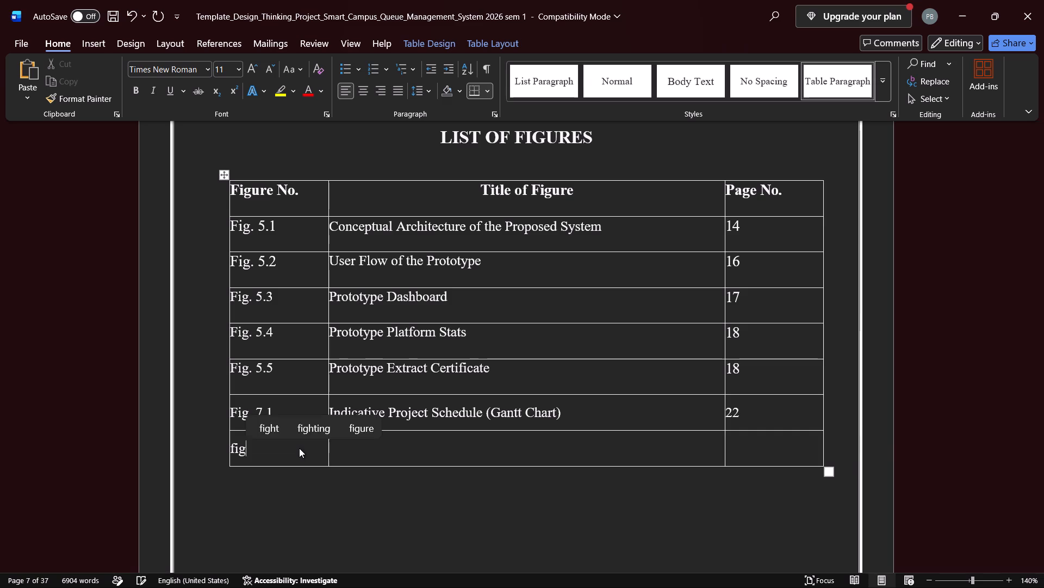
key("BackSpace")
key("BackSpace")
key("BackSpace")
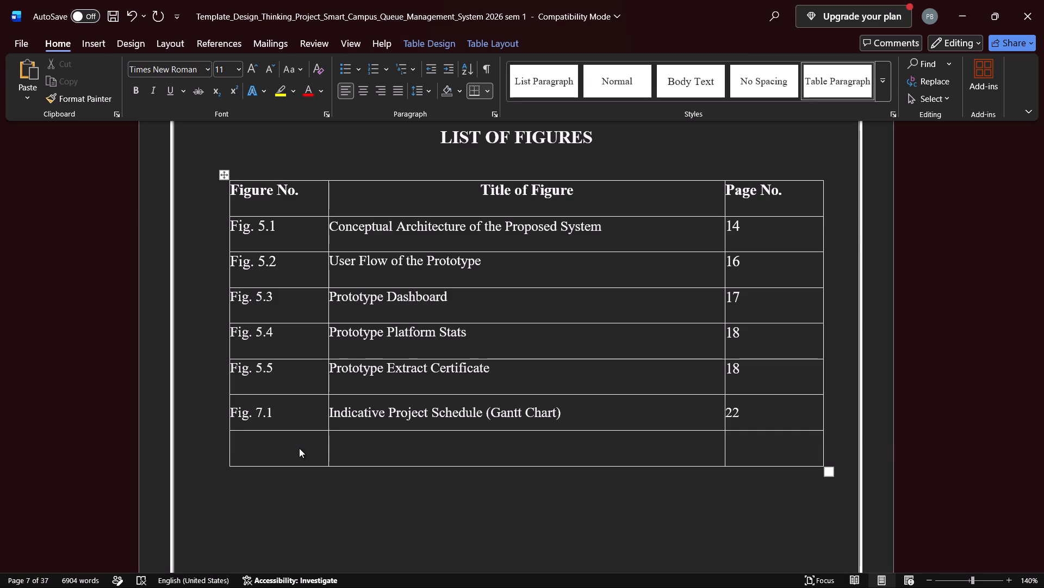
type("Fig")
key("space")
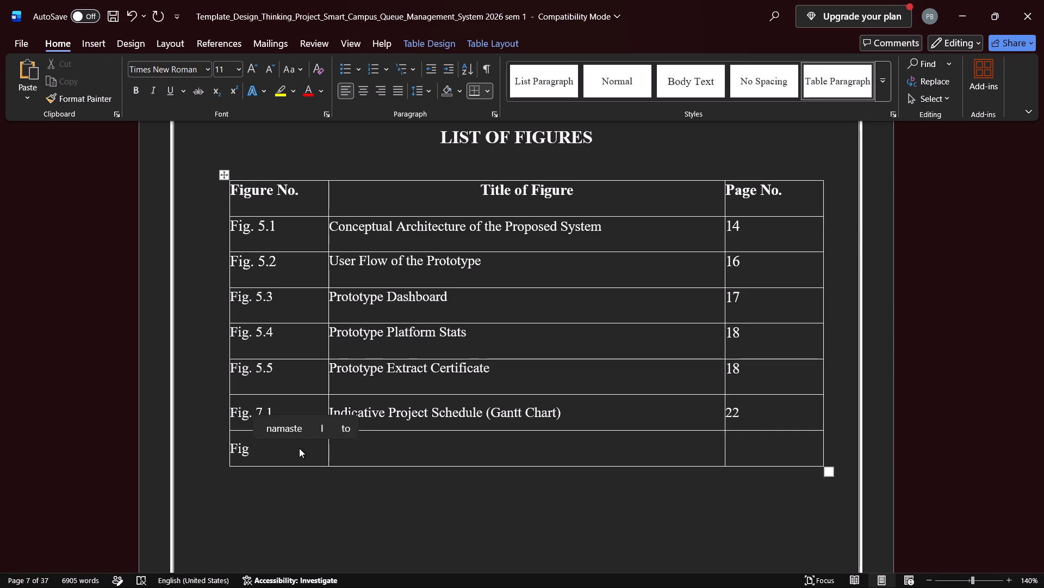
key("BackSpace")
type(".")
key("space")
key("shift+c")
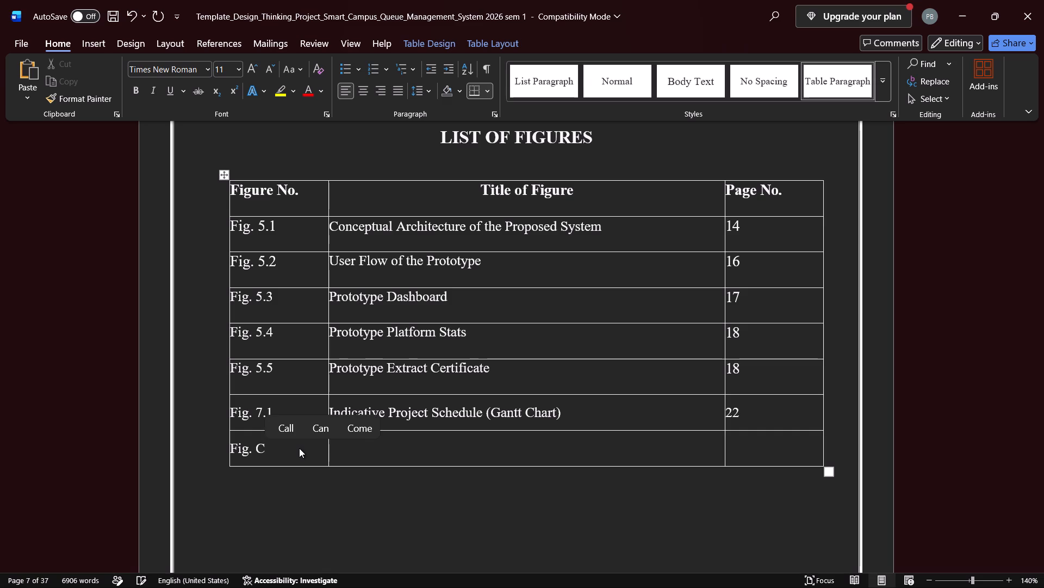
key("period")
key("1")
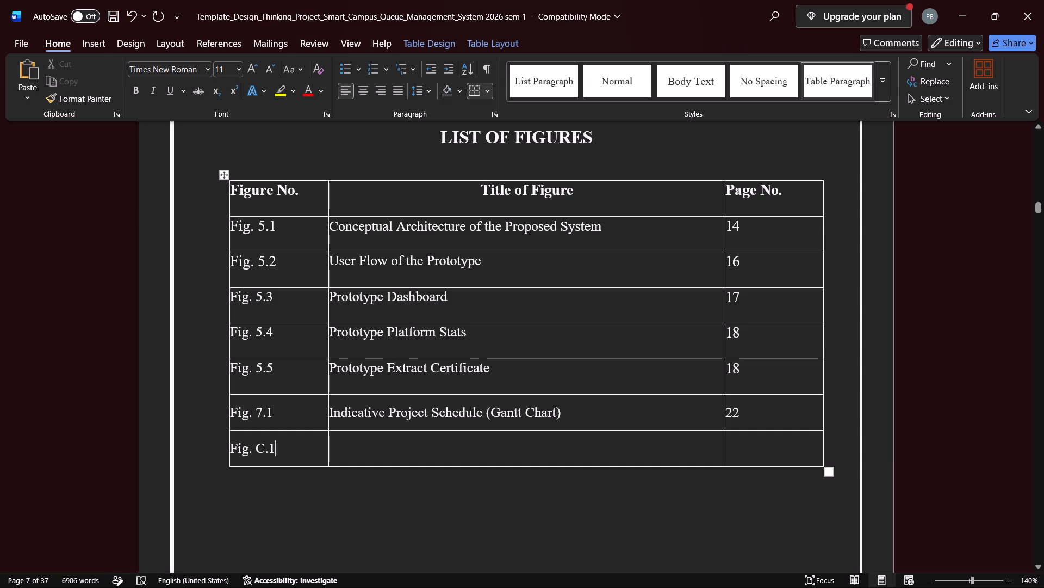
Add another row below Fig. C.1 and fill its figure number as "Fig. C.2", reusing the Fig. C.1 text.
right_click(486, 442)
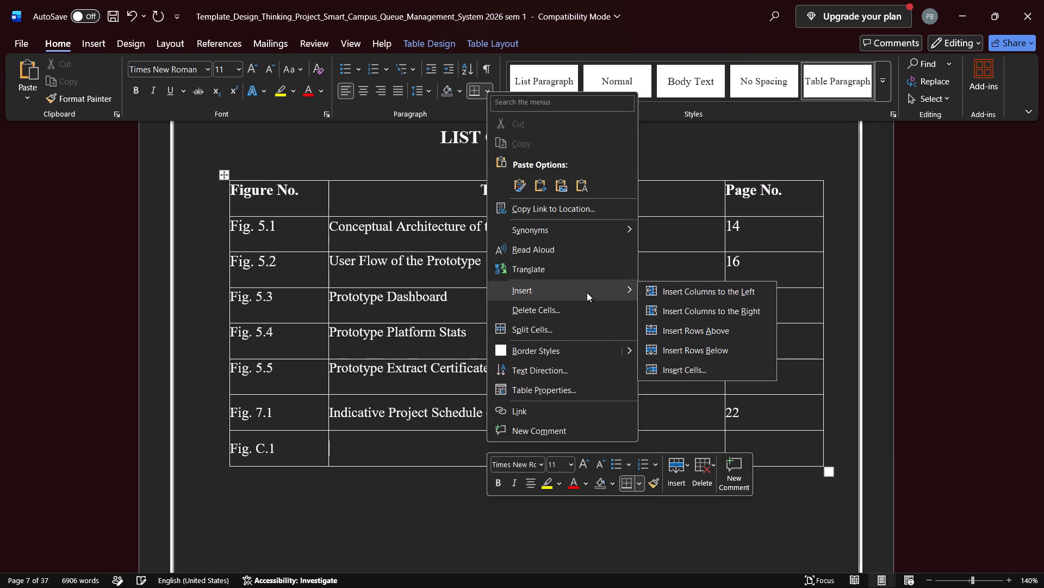
left_click(692, 352)
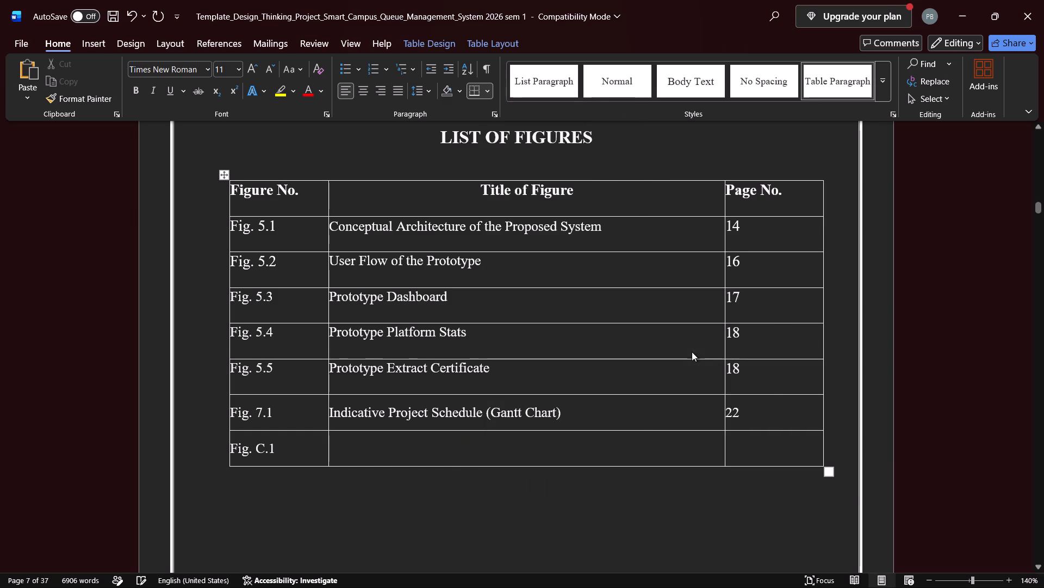
left_click_drag(283, 446, 217, 448)
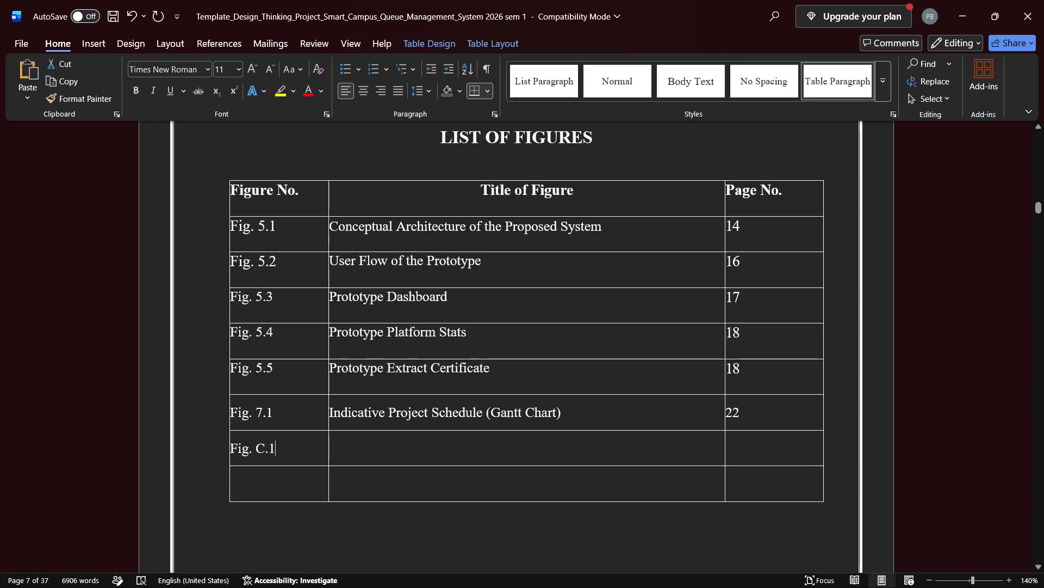
left_click_drag(217, 448, 217, 447)
key("ctrl+c")
left_click(275, 485)
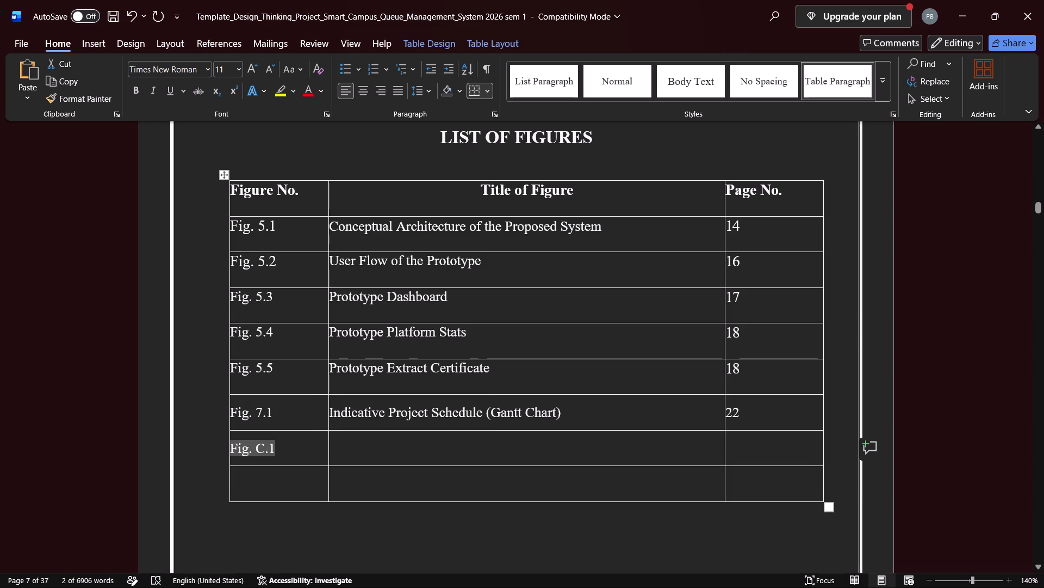
left_click(275, 485, "ctrl")
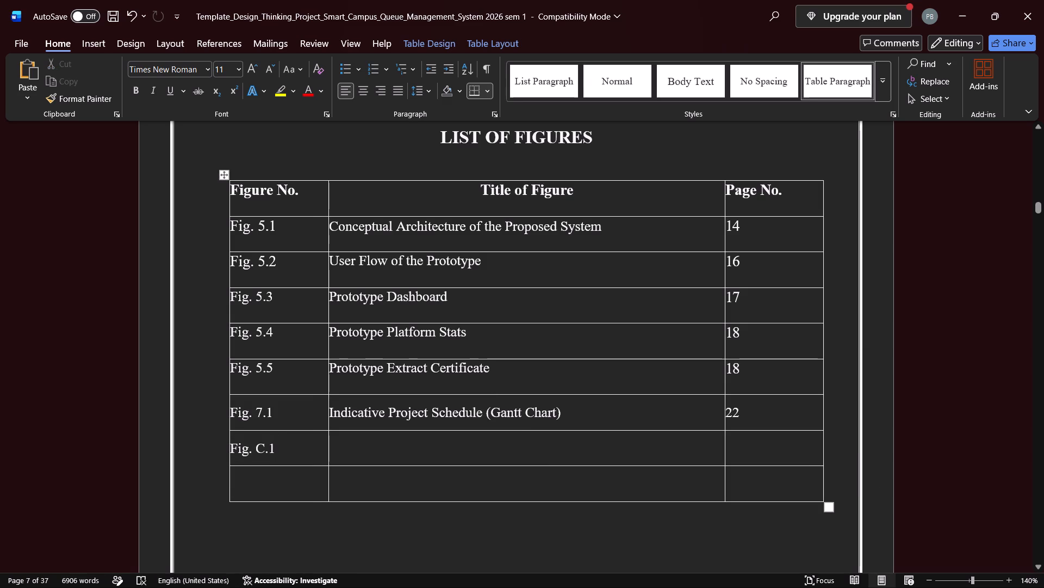
key("ctrl+v")
key("BackSpace")
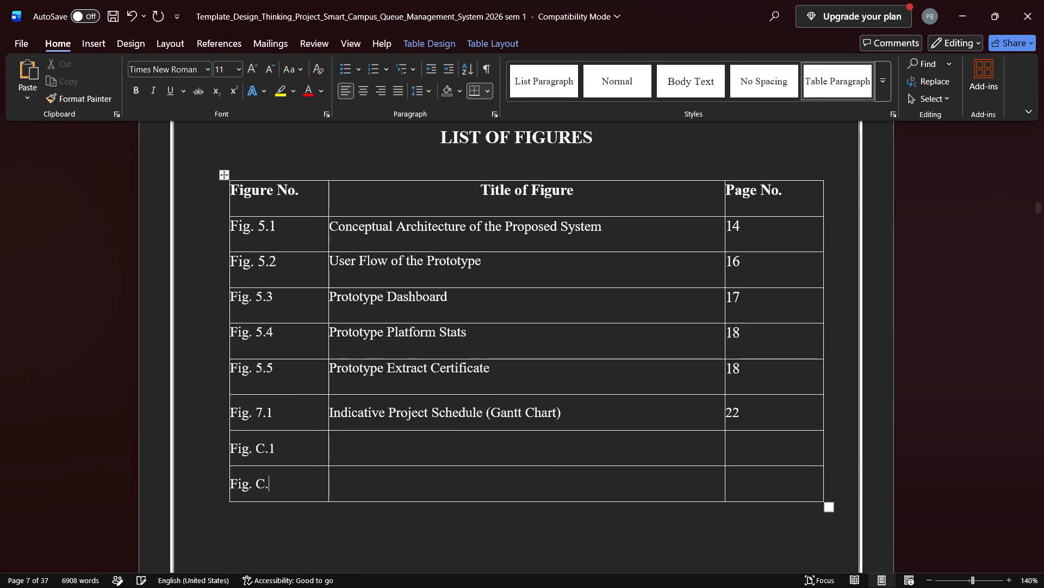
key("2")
Copy "Extraction of the certificate" from the Figure C.2 caption into the Fig. C.2 title cell as non-bold text.
scroll(295, 469, "down", 20)
scroll(295, 469, "down", 14)
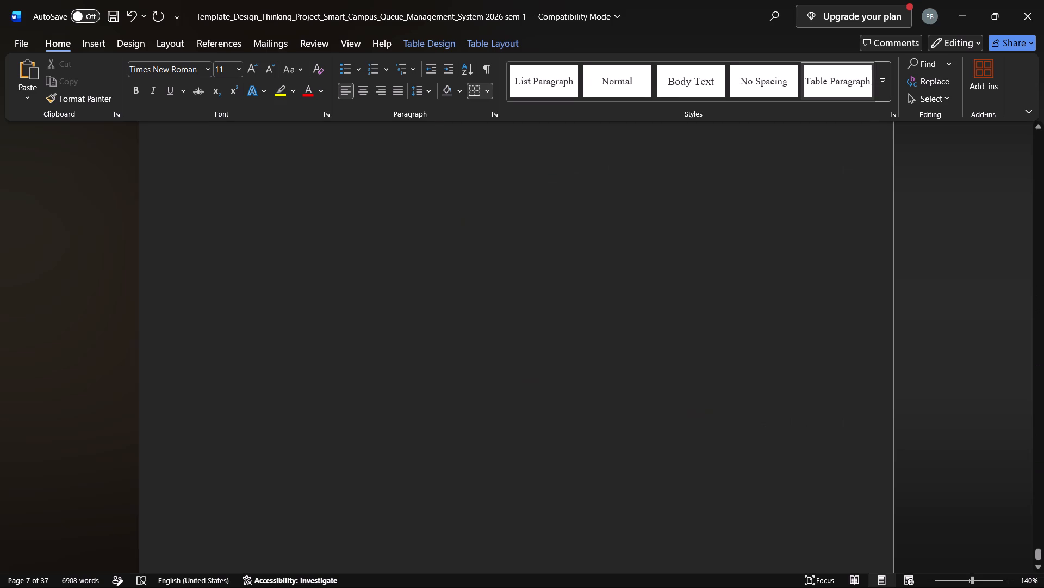
scroll(295, 469, "down", 10)
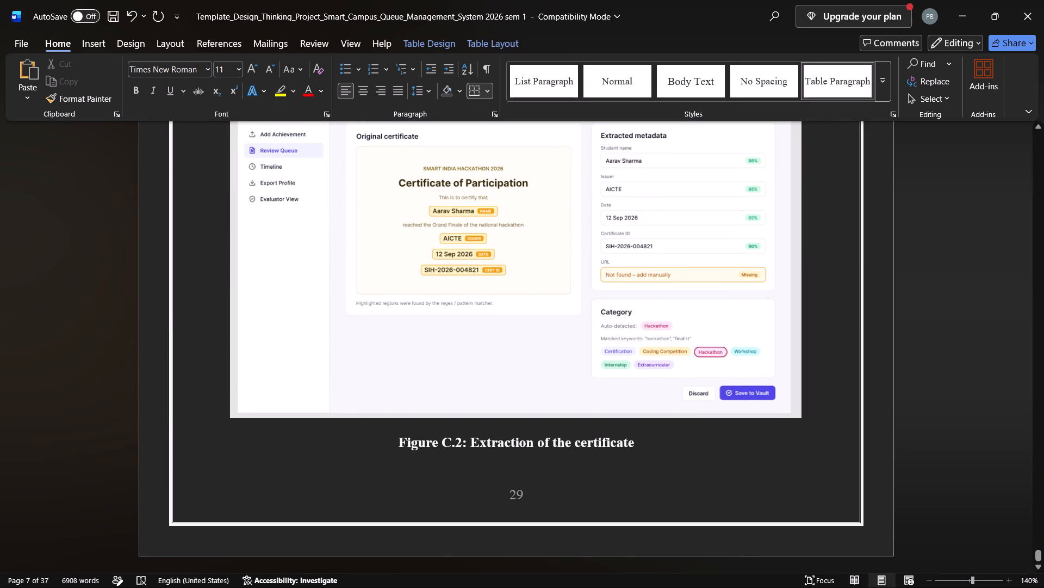
left_click_drag(469, 439, 630, 452)
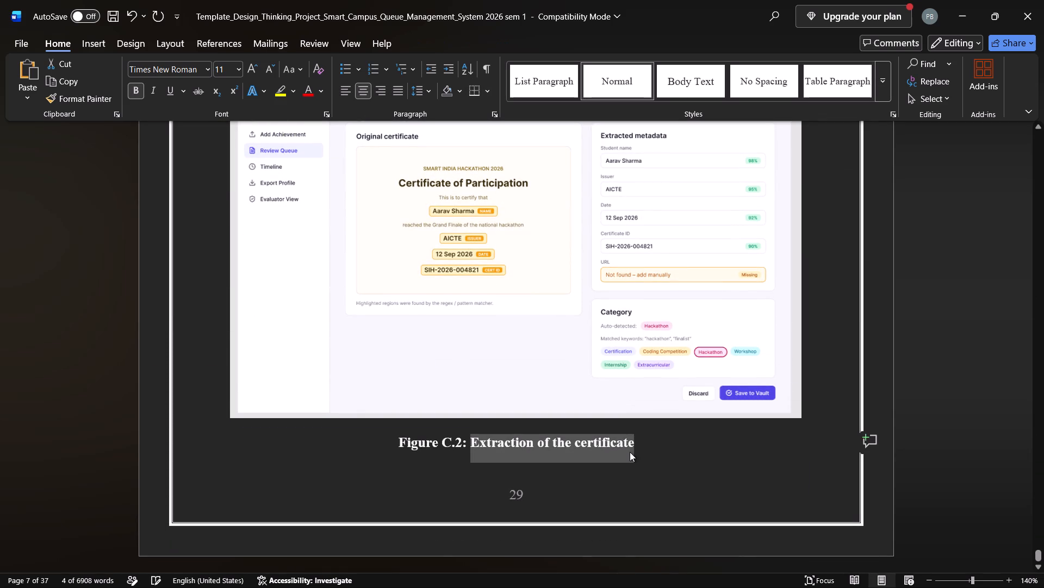
key("ctrl+c")
scroll(630, 452, "up", 20)
scroll(630, 452, "up", 20)
scroll(630, 452, "up", 20)
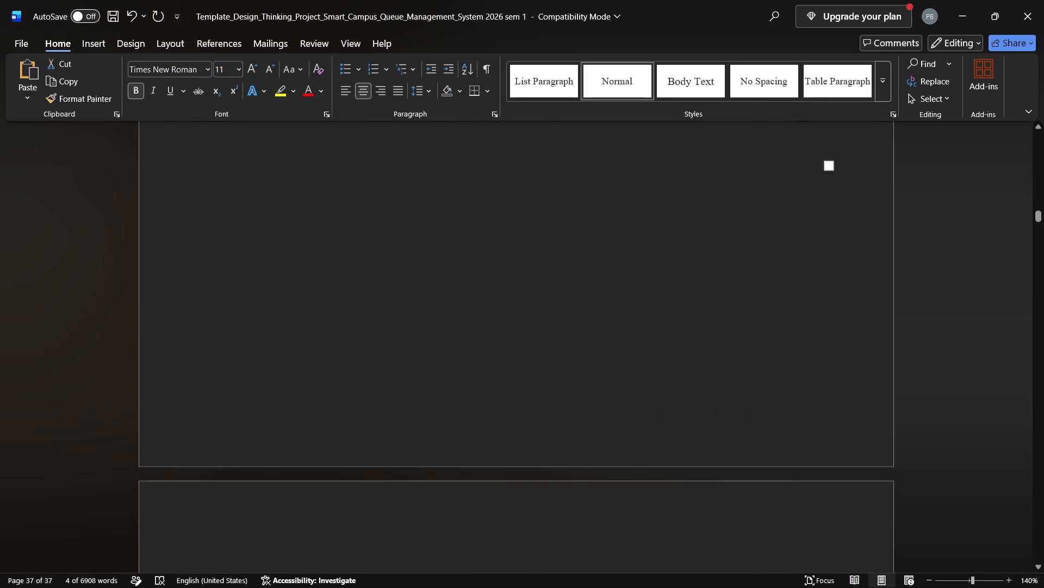
scroll(630, 452, "down", 4)
scroll(630, 452, "up", 1)
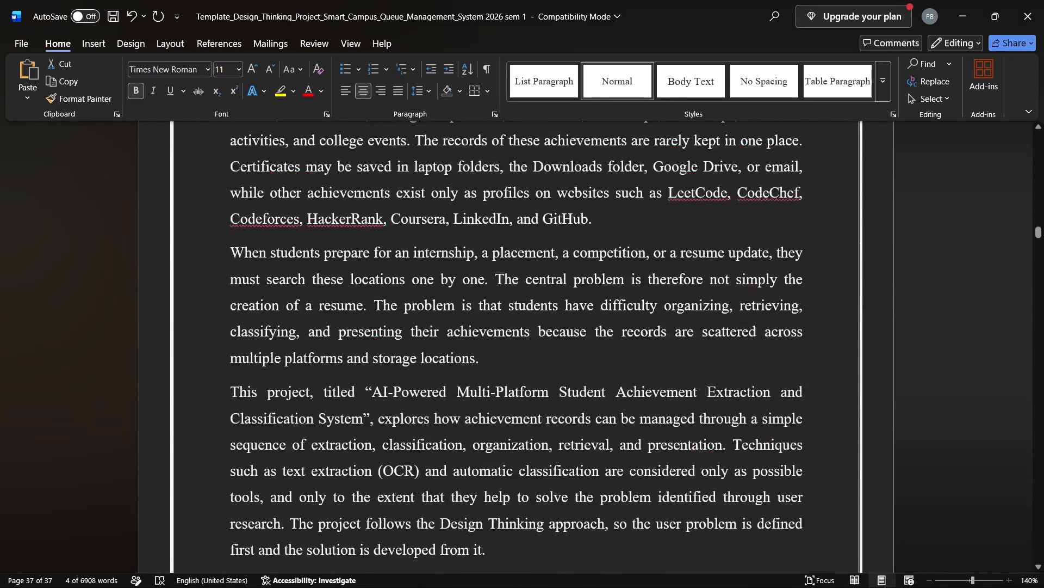
scroll(630, 452, "up", 2)
scroll(630, 452, "right", 1)
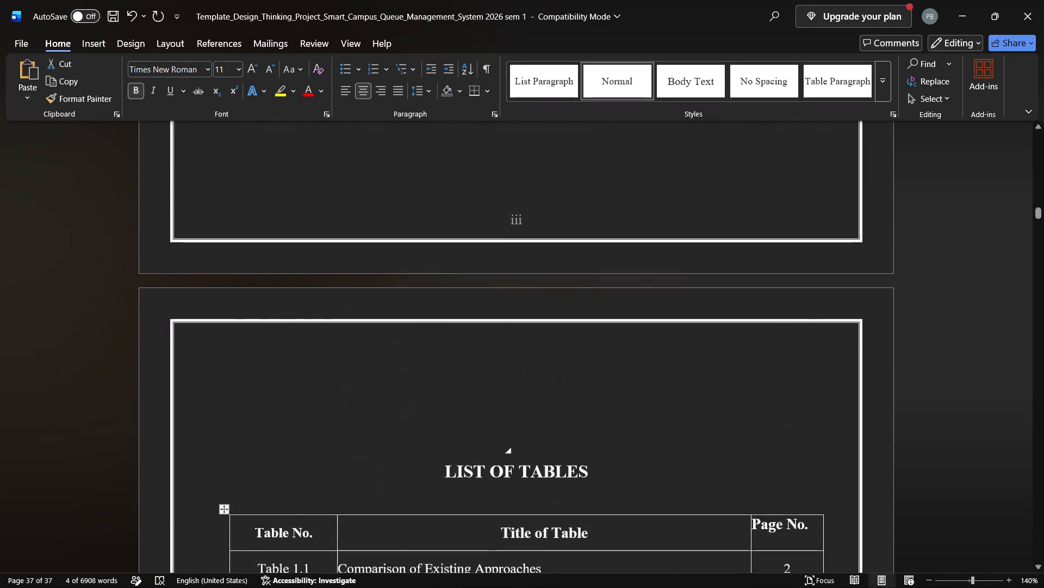
scroll(630, 452, "right", 1)
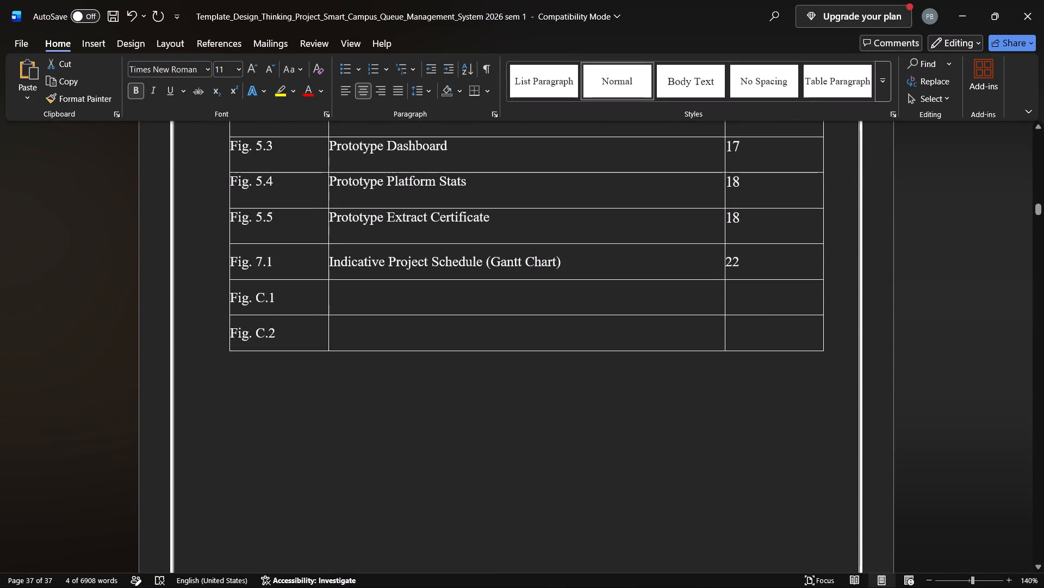
left_click(387, 344)
key("ctrl+v")
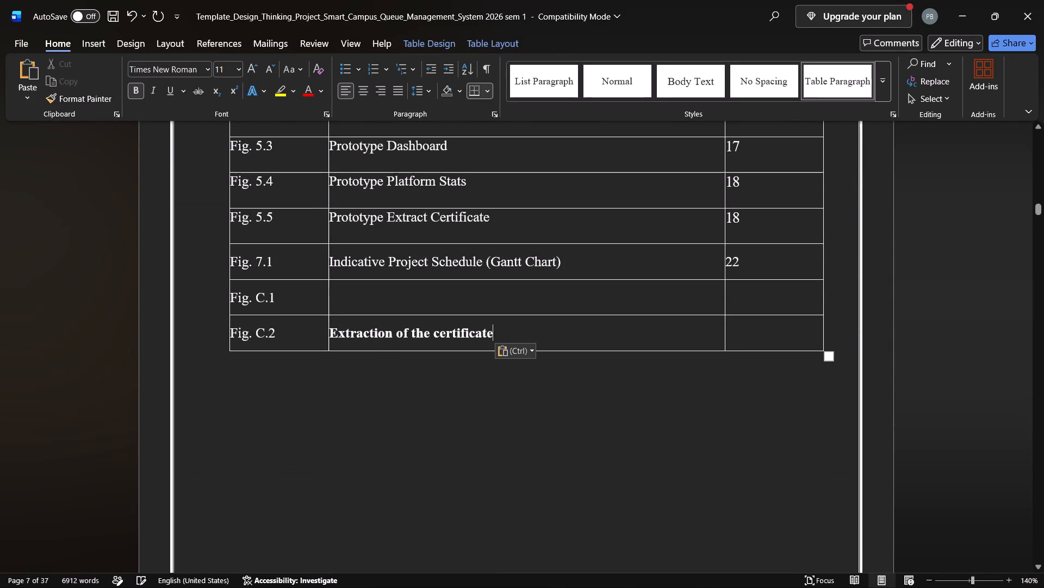
left_click_drag(333, 330, 433, 322)
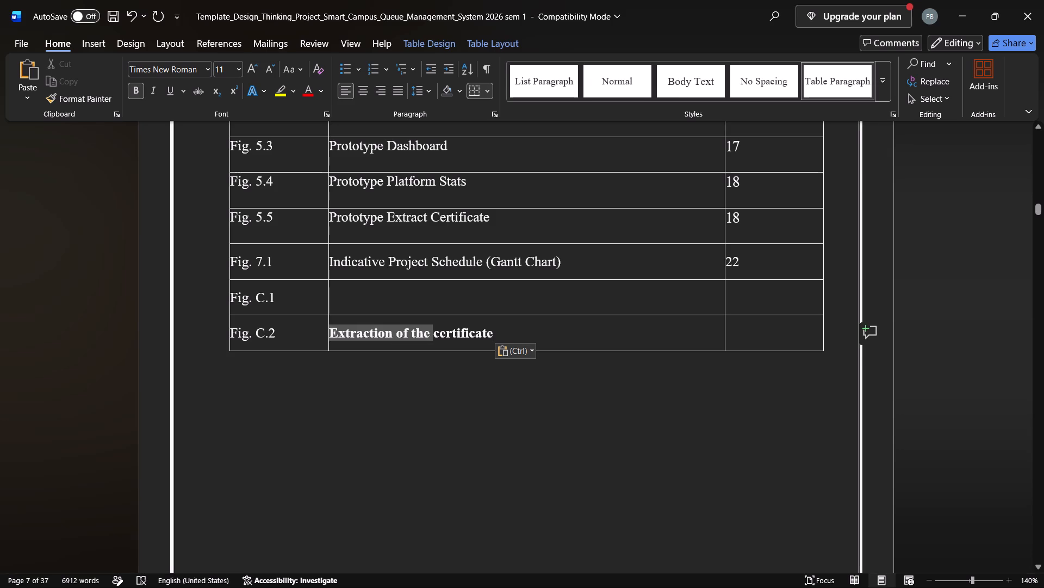
left_click_drag(433, 322, 479, 325)
key("ctrl+b")
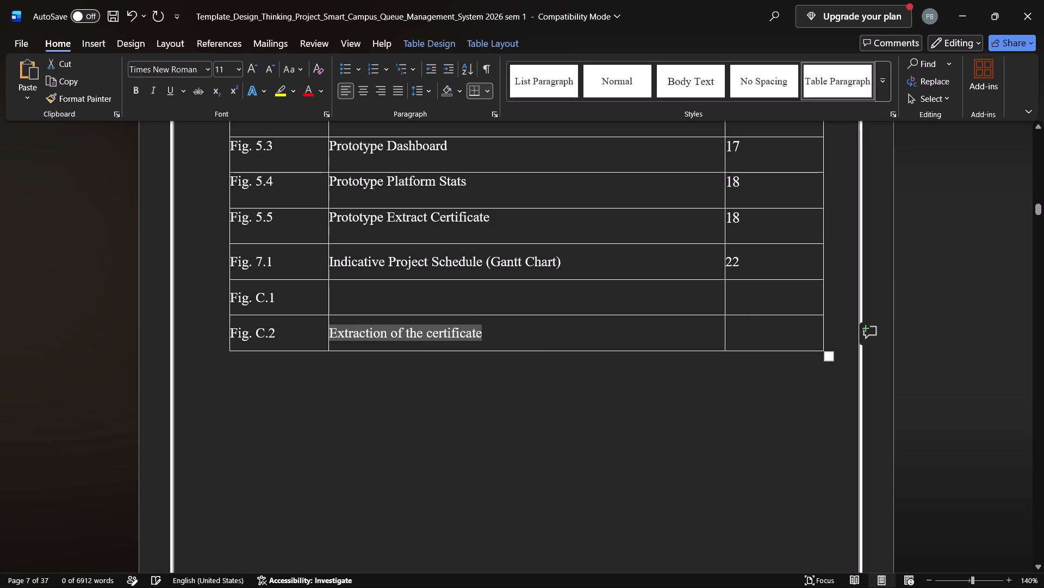
Enter 29 as the page number for Fig. C.2 in the List of Figures.
left_click_drag(630, 343, 733, 333)
left_click(733, 333)
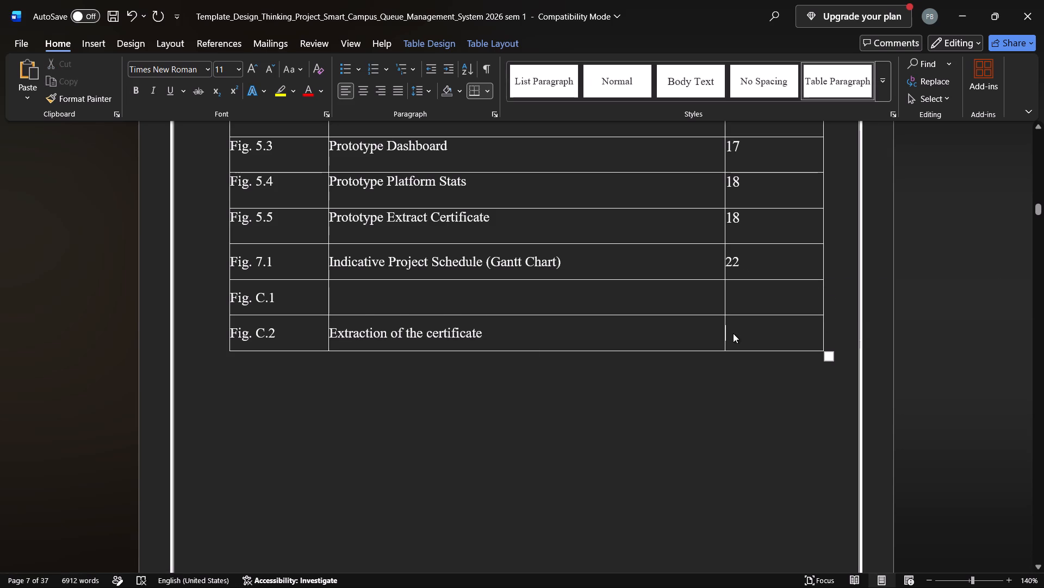
left_click(733, 333)
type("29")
Copy "Sketch of add achievement" from the Figure C.1 caption into the Fig. C.1 title cell of the List of Figures as non-bold text.
scroll(514, 359, "down", 20)
scroll(514, 359, "down", 20)
scroll(514, 359, "down", 20)
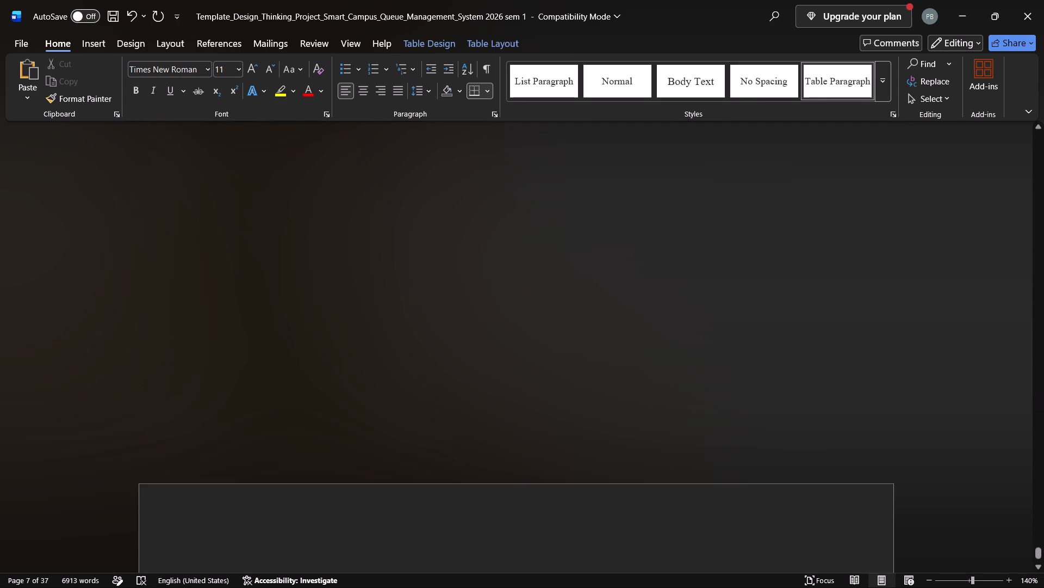
scroll(514, 359, "down", 20)
scroll(514, 359, "down", 7)
scroll(514, 359, "up", 1)
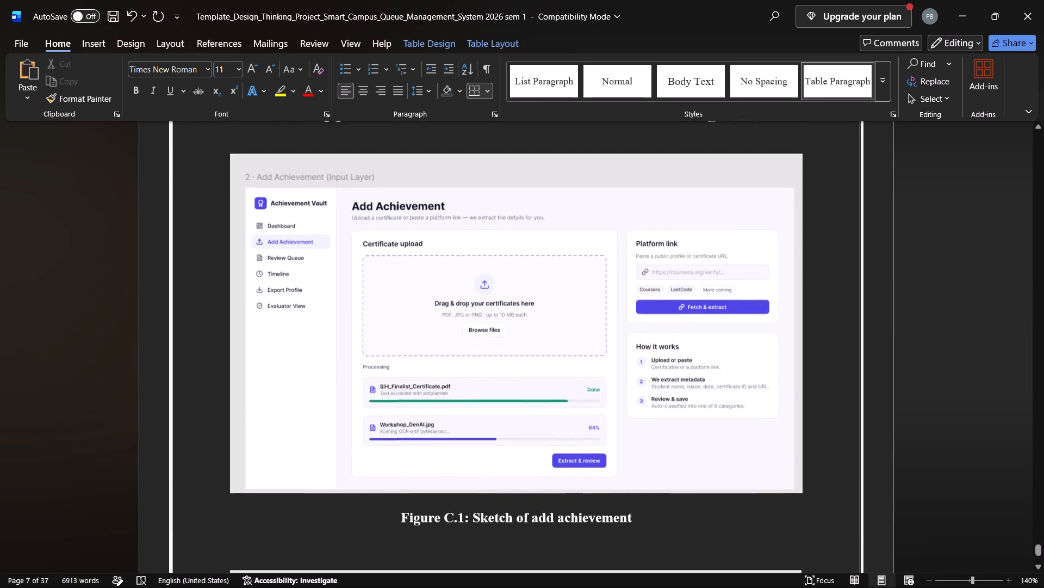
left_click_drag(470, 510, 603, 504)
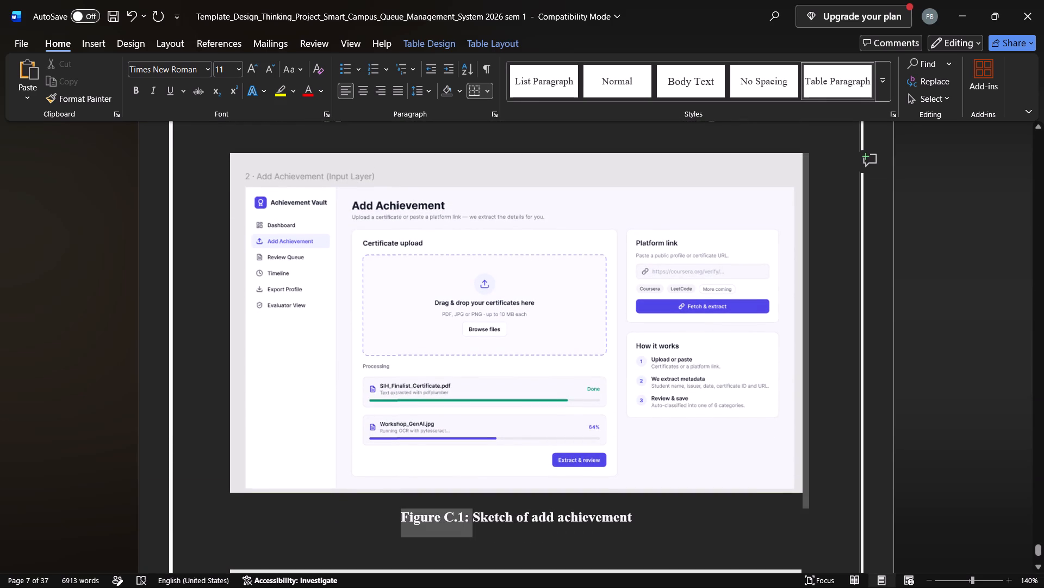
left_click_drag(603, 504, 615, 501)
left_click(615, 501)
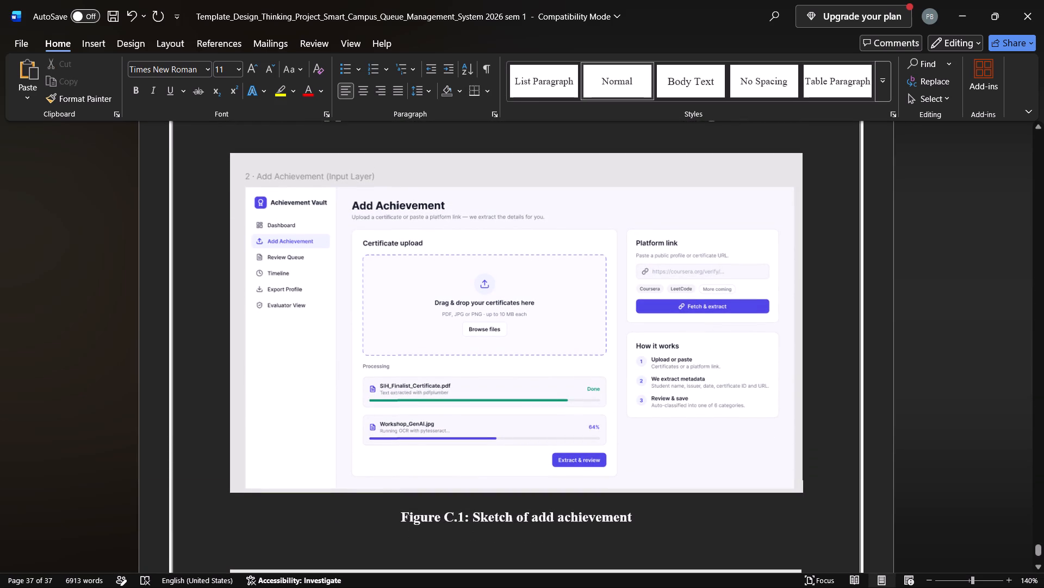
left_click_drag(470, 518, 606, 525)
left_click(606, 525)
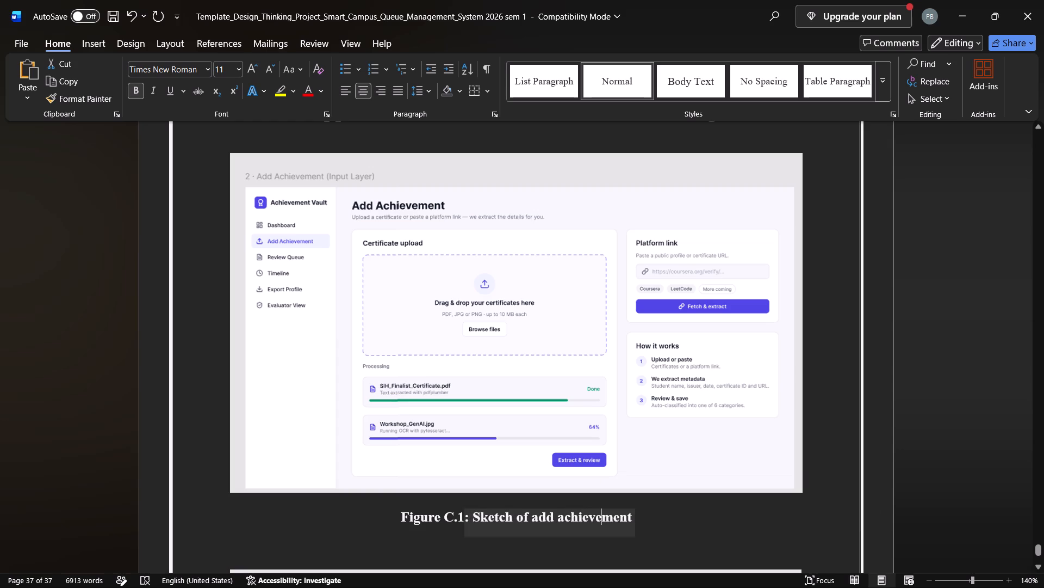
left_click_drag(474, 513, 635, 522)
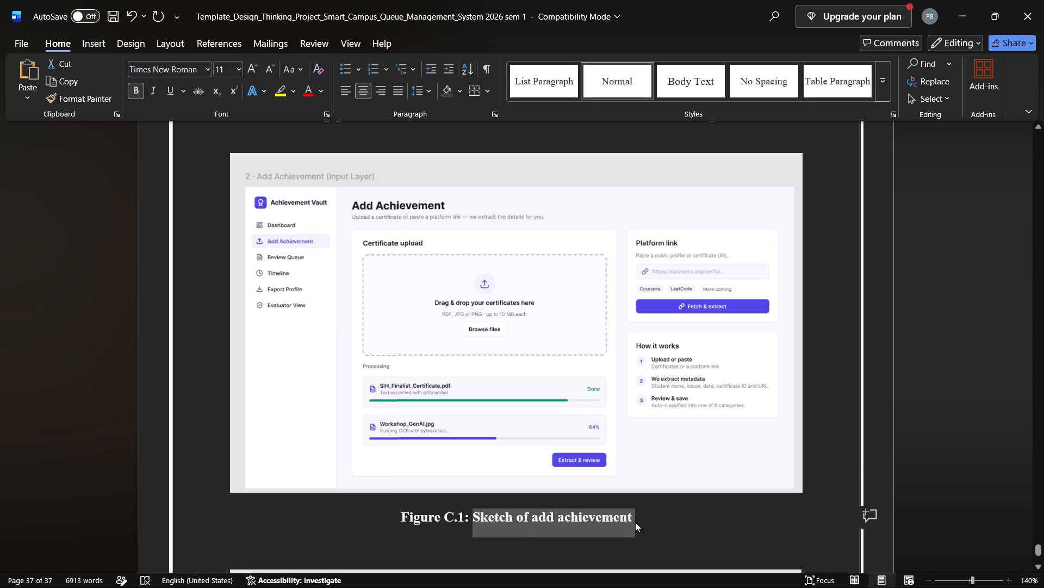
key("ctrl+c")
scroll(635, 522, "up", 12)
scroll(635, 522, "up", 20)
scroll(635, 522, "up", 20)
scroll(635, 522, "up", 20)
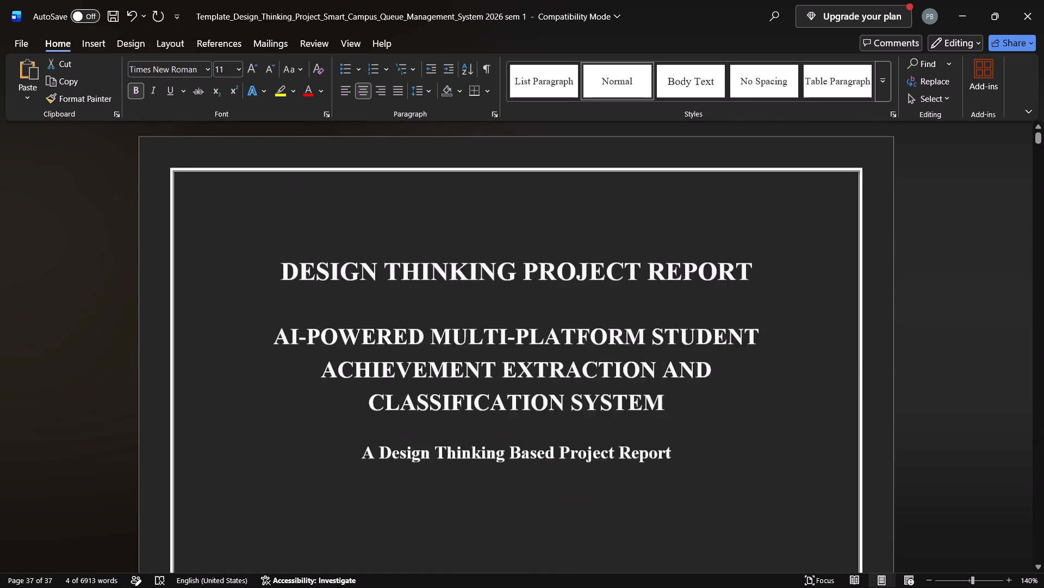
scroll(635, 522, "down", 7)
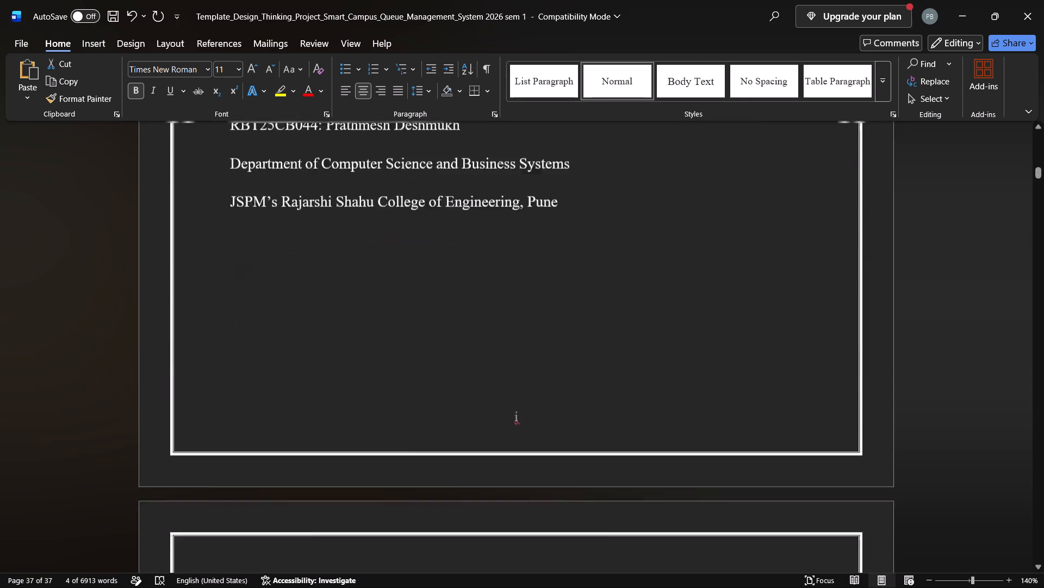
scroll(635, 522, "down", 4)
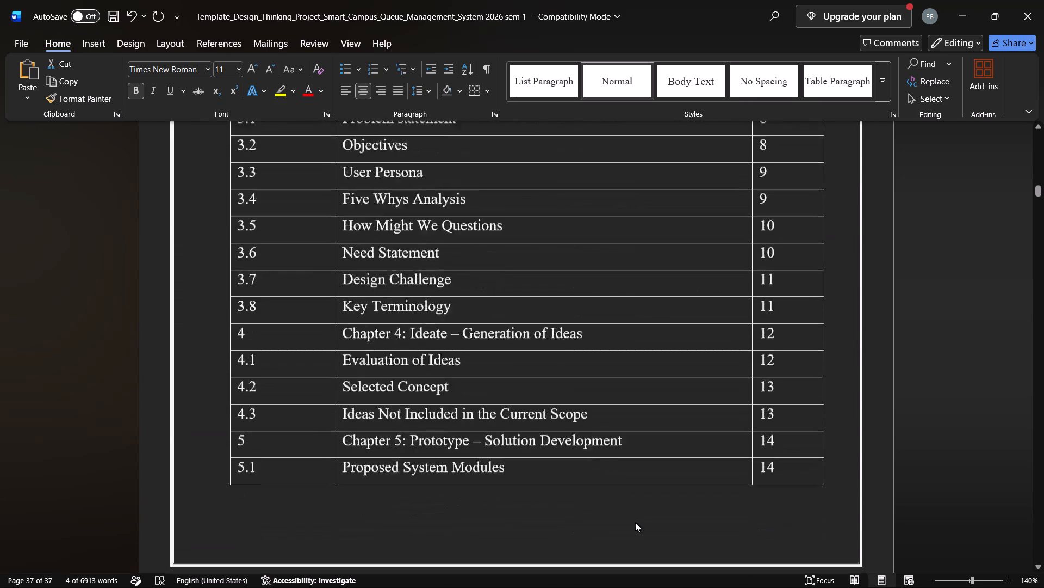
scroll(635, 522, "down", 4)
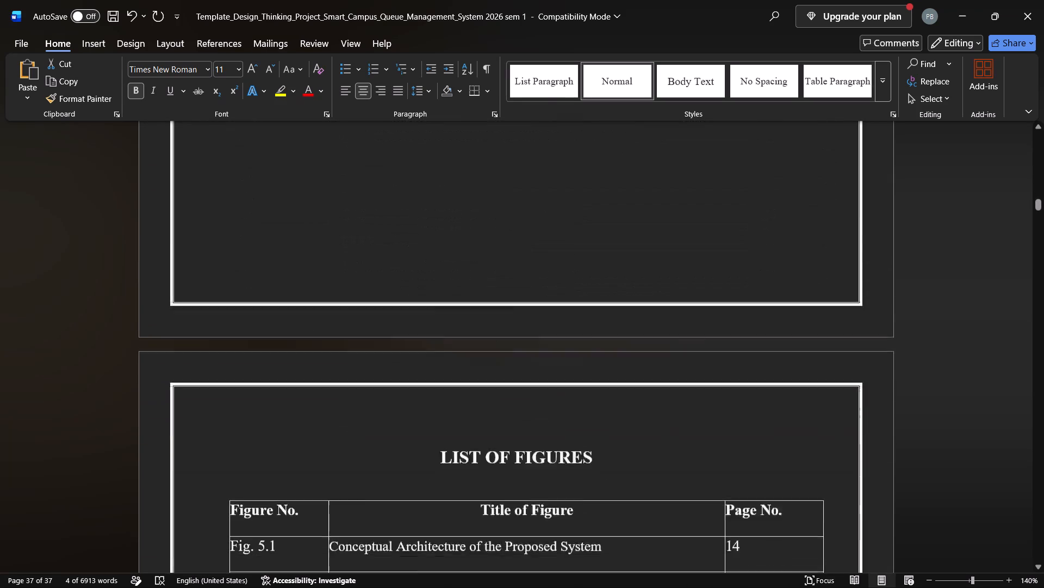
scroll(635, 522, "down", 2)
left_click(391, 434)
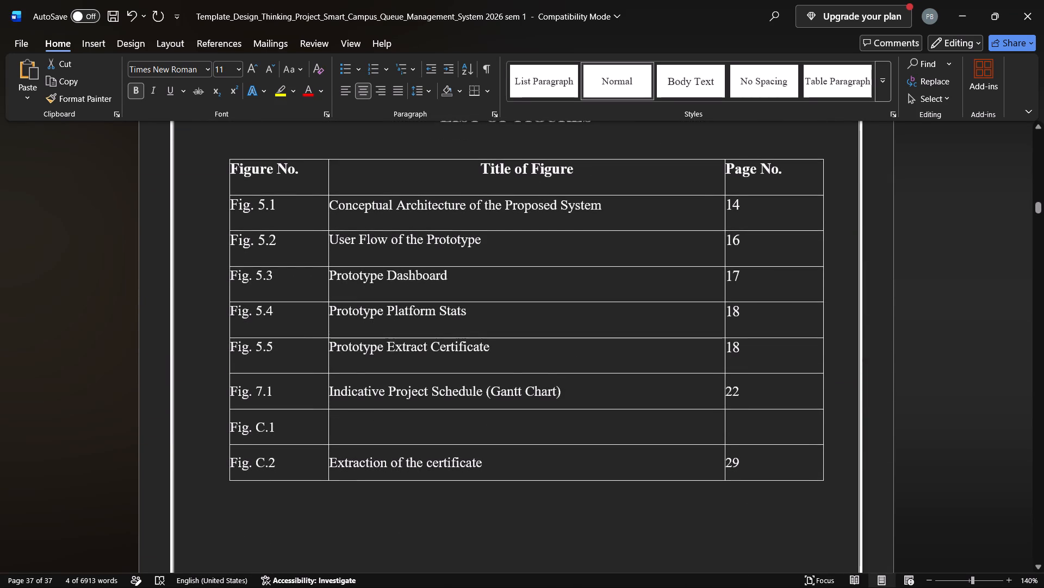
key("ctrl+v")
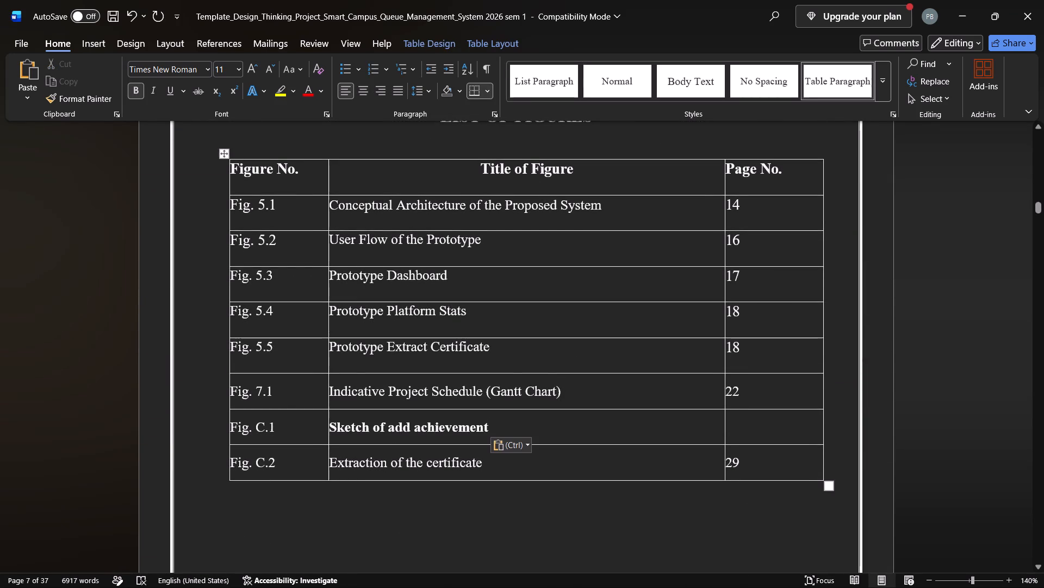
left_click_drag(493, 422, 339, 431)
key("ctrl+b")
Enter 29 as the page number for Fig. C.1 in the List of Figures.
left_click(754, 425)
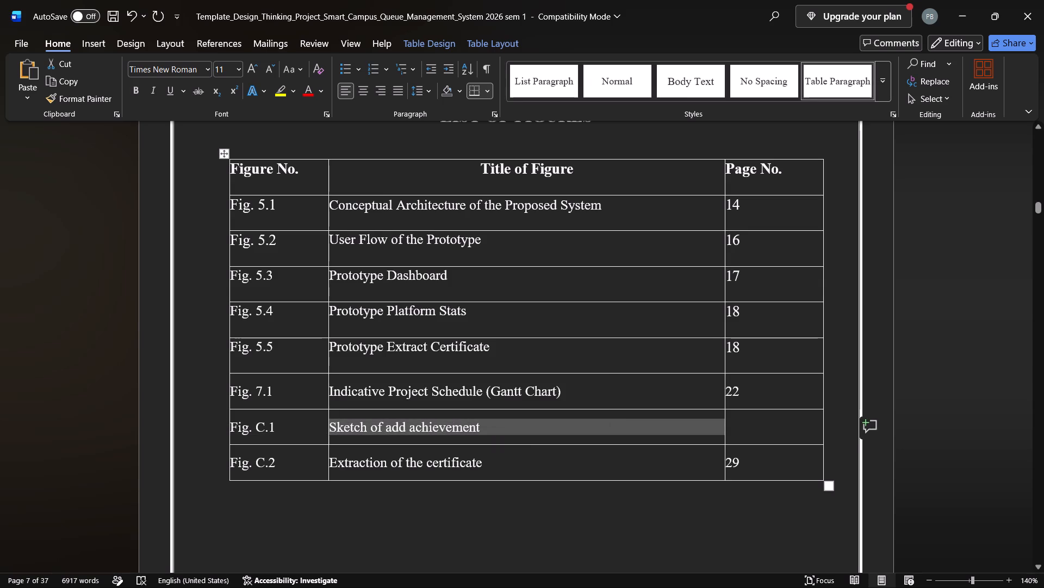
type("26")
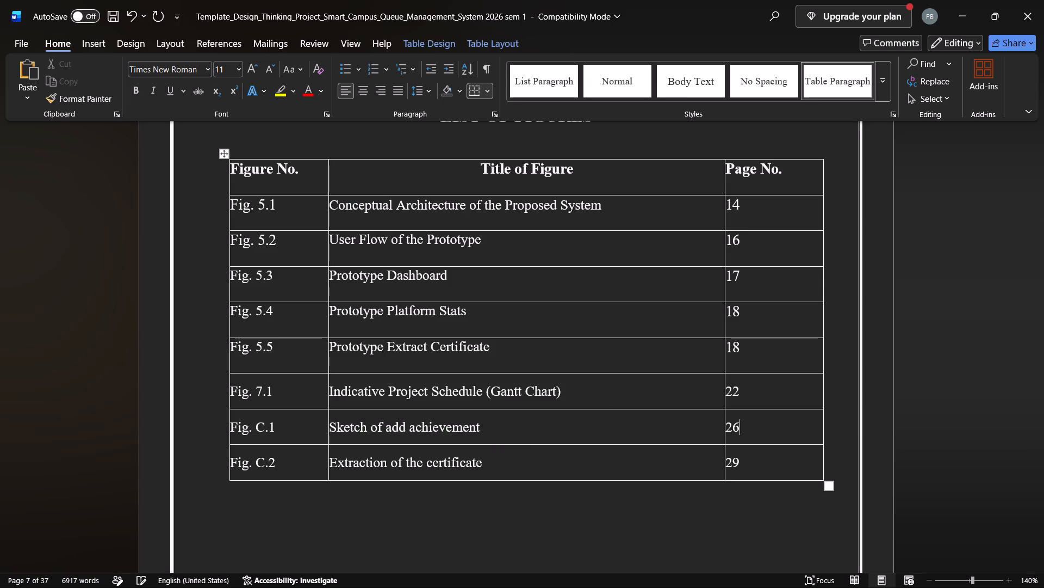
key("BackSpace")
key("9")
Centre all the page numbers below the Page No. header in the List of Figures table.
left_click_drag(730, 204, 761, 432)
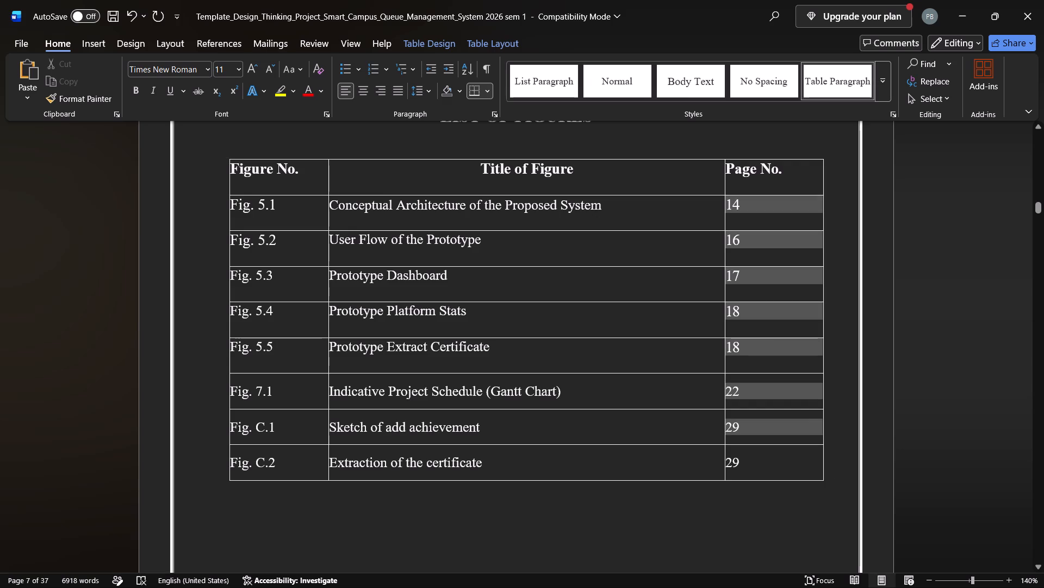
left_click_drag(761, 432, 761, 450)
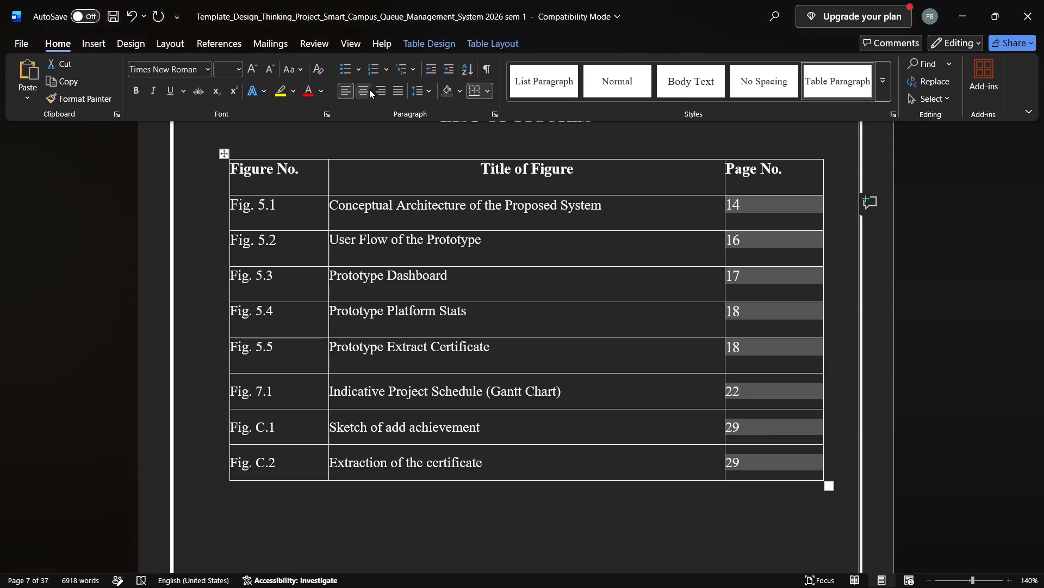
left_click(371, 91)
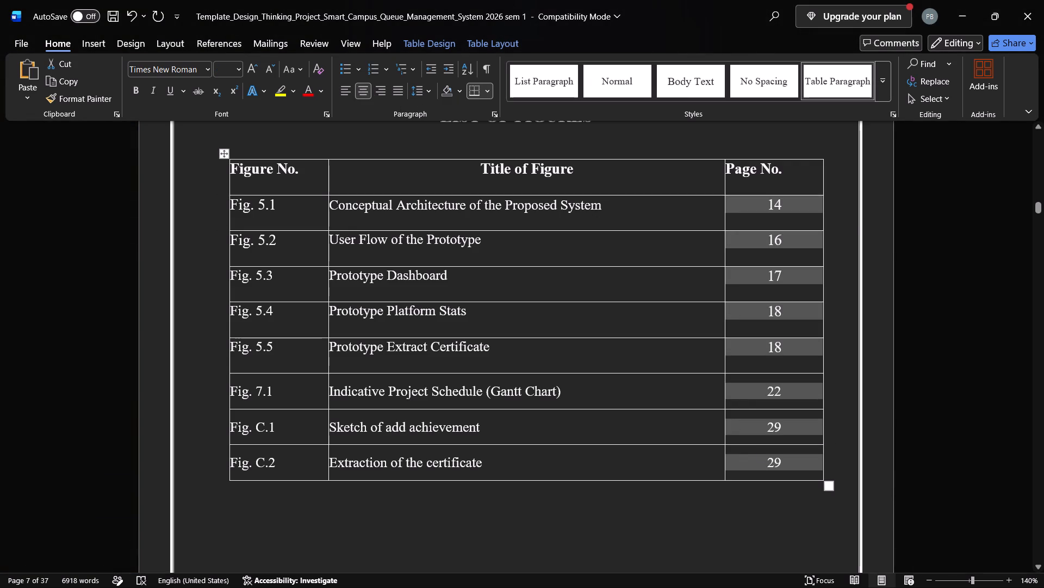
Centre the figure numbers from Fig. 5.1 to Fig. C.2 in the Figure No. column of the List of Figures.
left_click_drag(229, 204, 234, 381)
left_click_drag(234, 204, 276, 422)
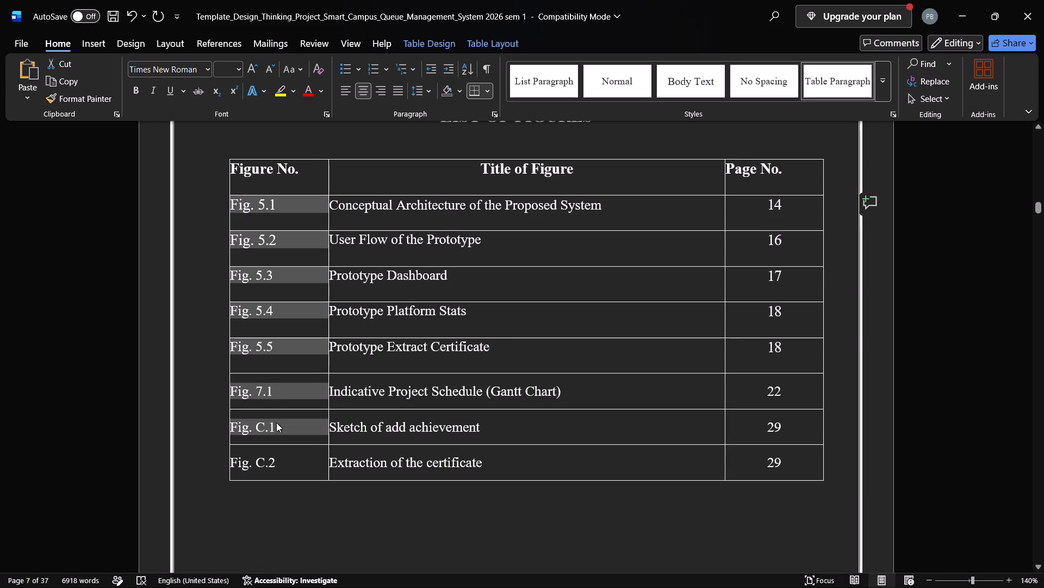
left_click_drag(276, 422, 274, 477)
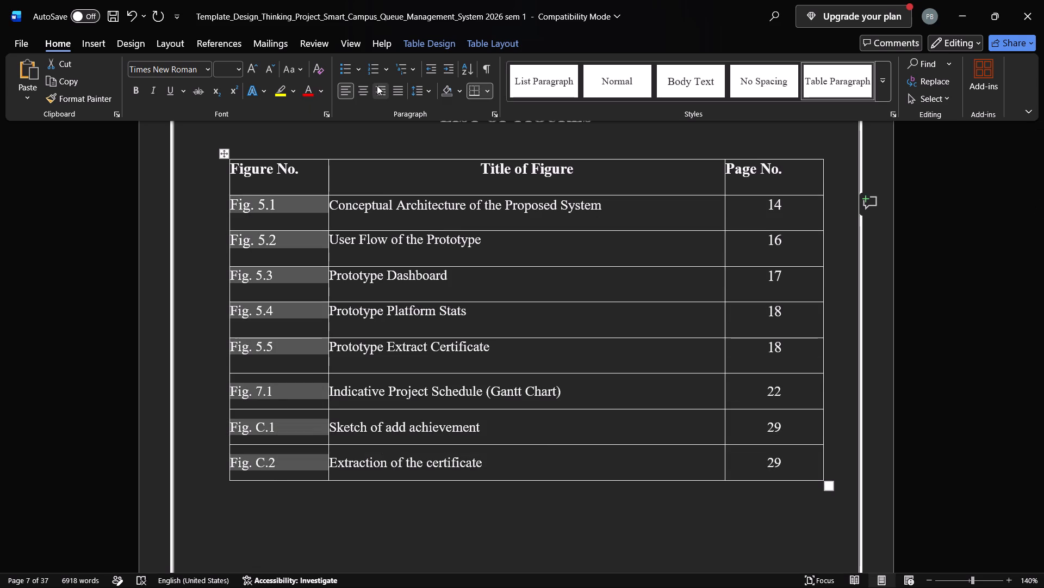
left_click(364, 89)
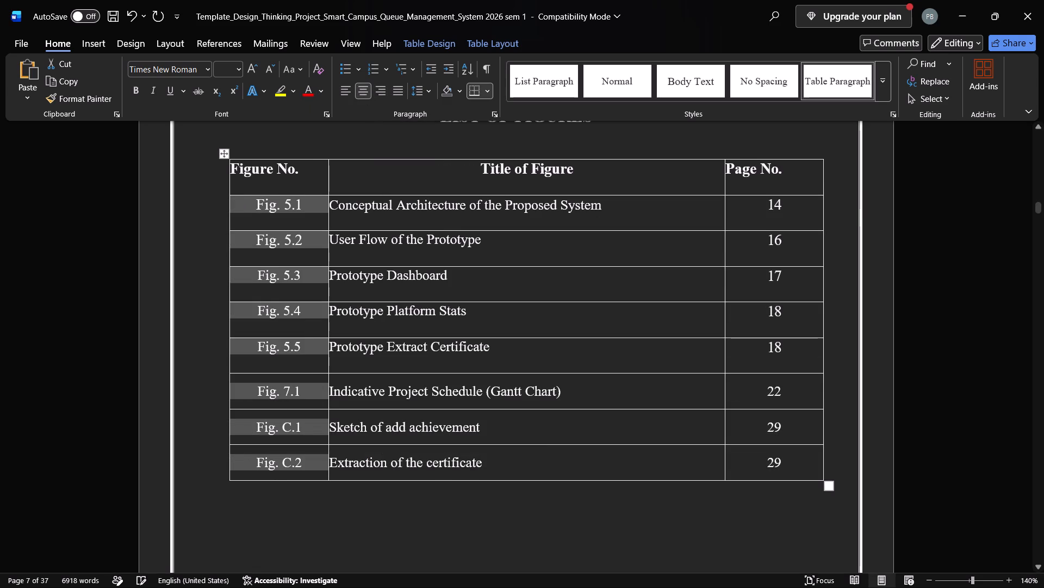
left_click(440, 509)
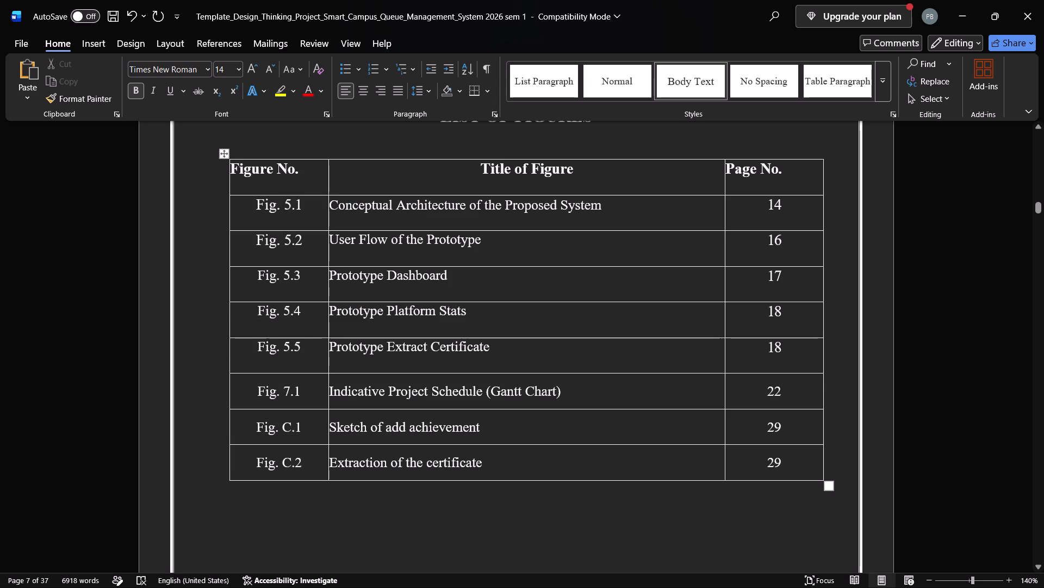
Reduce the heights of the Fig. 5.5, Fig. 5.4, Fig. 5.2 and Fig. 5.1 rows in the List of Figures table.
left_click_drag(374, 373, 377, 363)
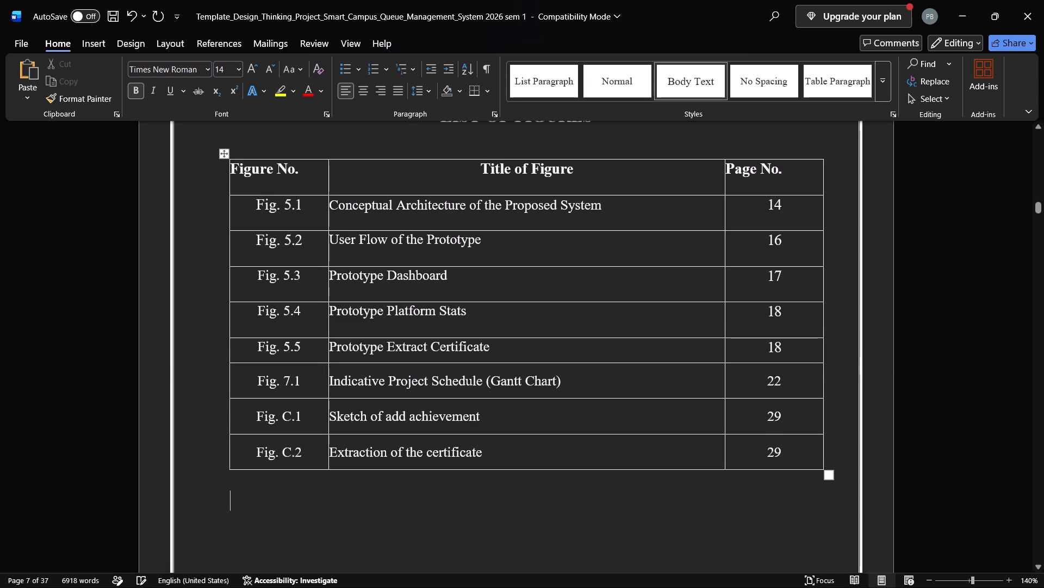
left_click(437, 542)
left_click_drag(485, 338, 491, 311)
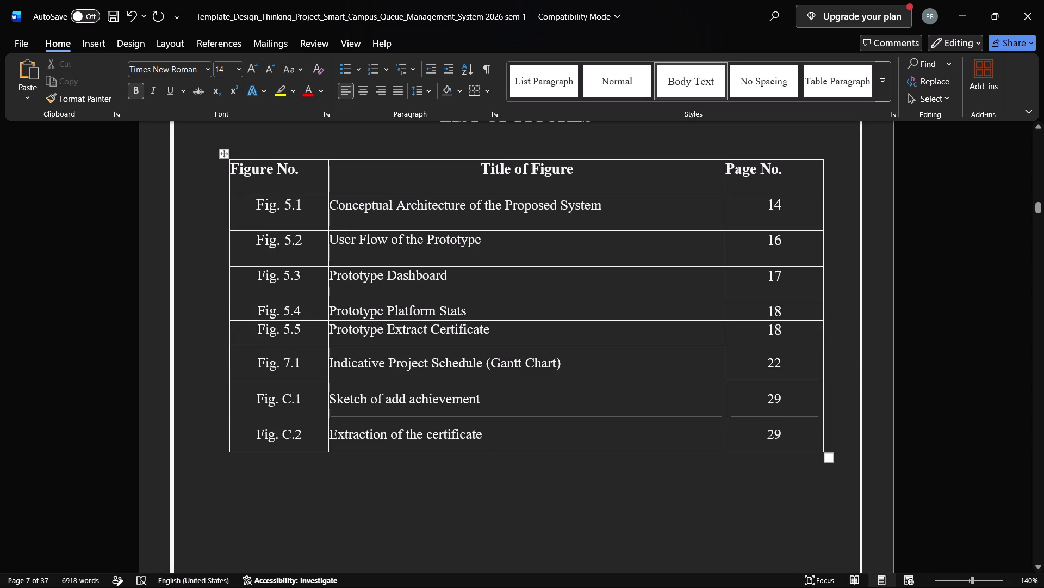
left_click_drag(490, 267, 492, 258)
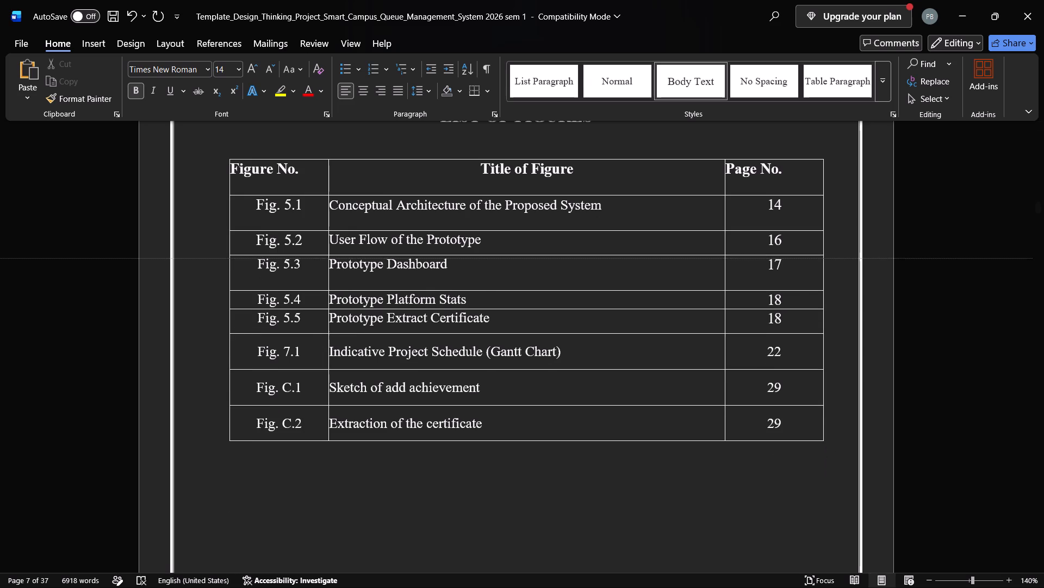
left_click_drag(492, 258, 493, 258)
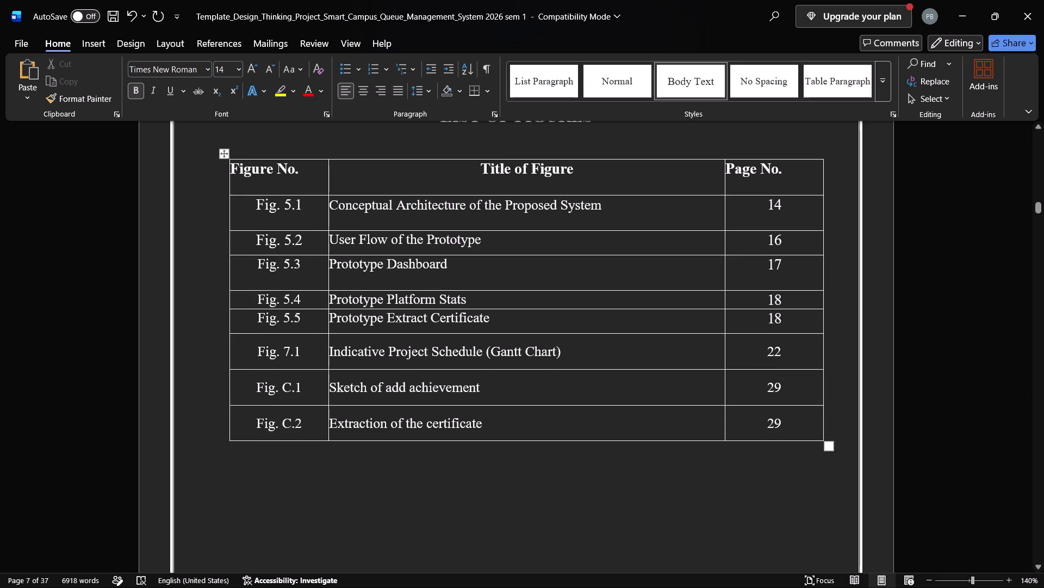
left_click_drag(513, 232, 515, 222)
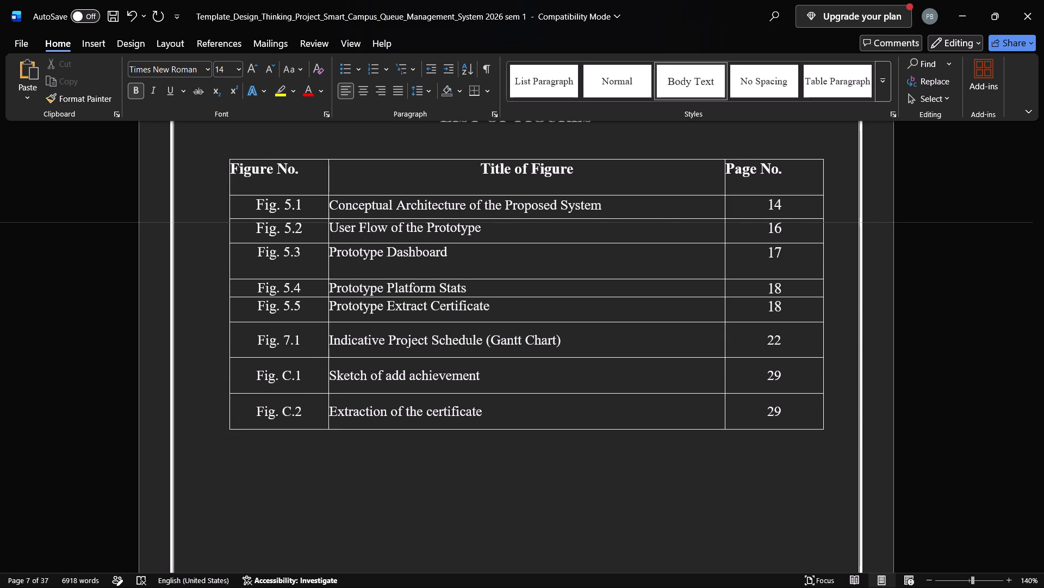
left_click_drag(515, 222, 515, 223)
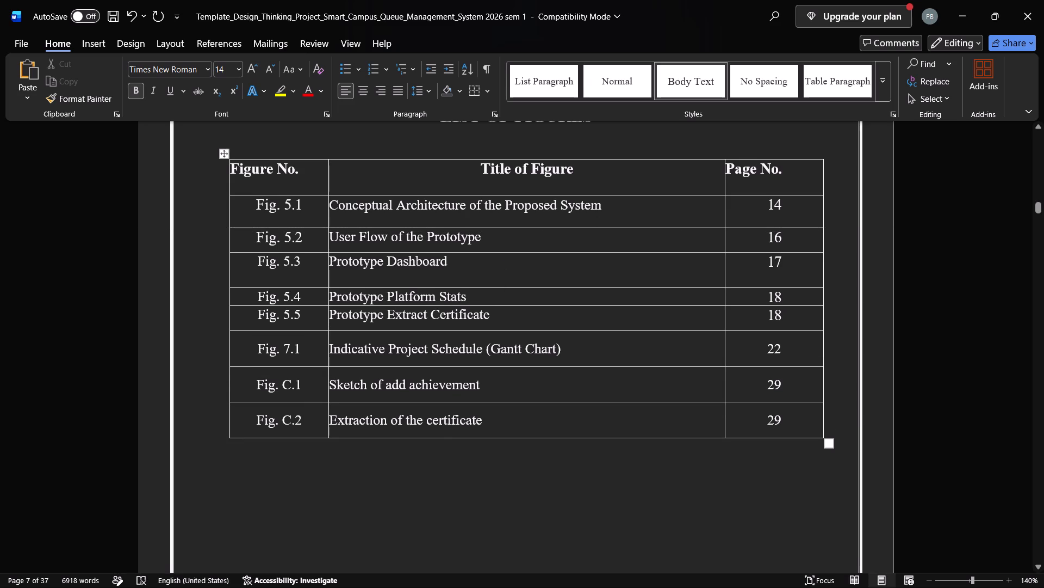
Shrink the Fig. 5.3 Prototype Dashboard row of the List of Figures so it fits closely around its text.
left_click(500, 287)
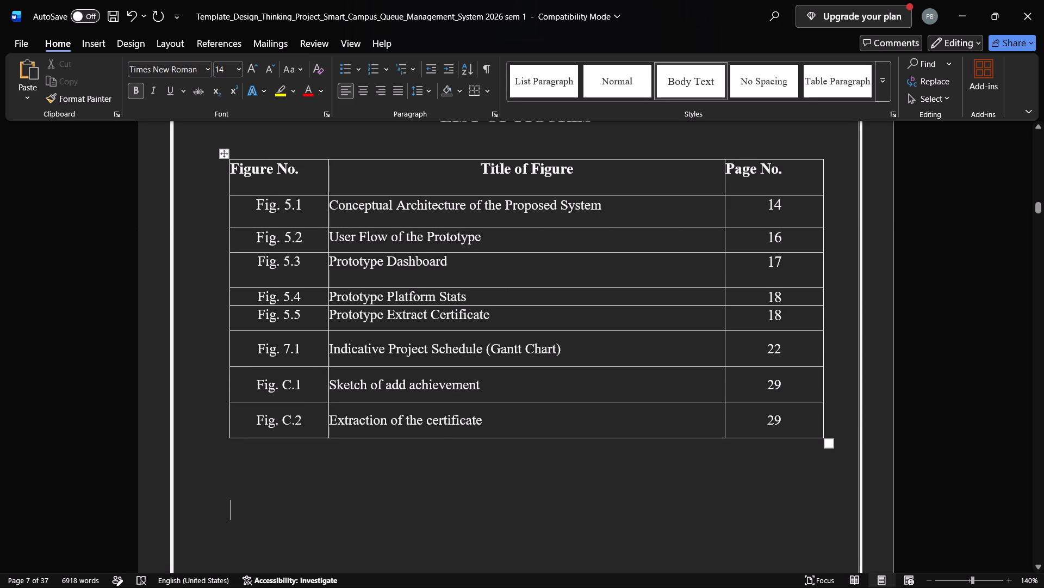
left_click(503, 286)
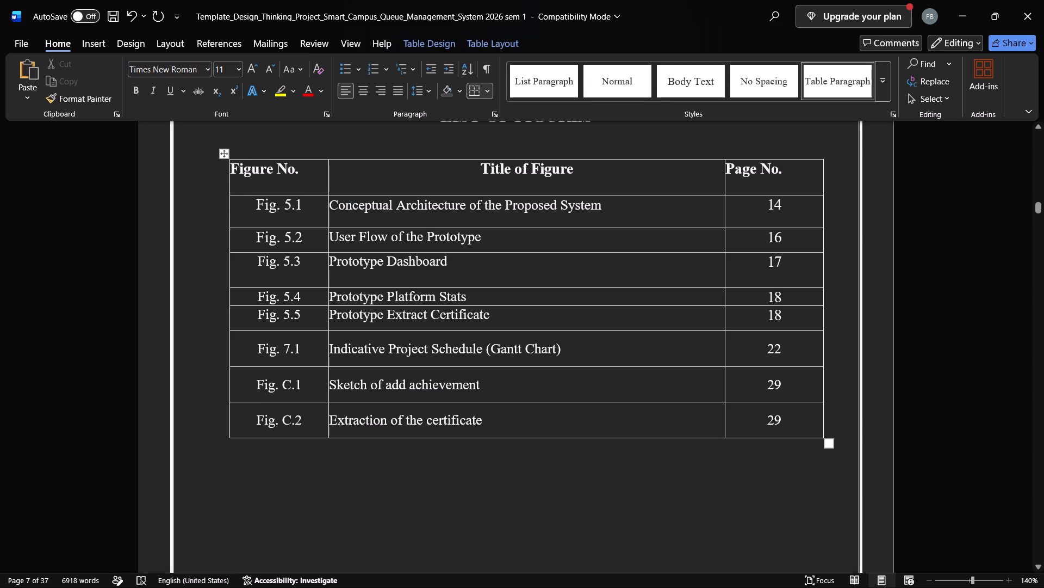
double_click(505, 287)
left_click_drag(506, 289, 506, 280)
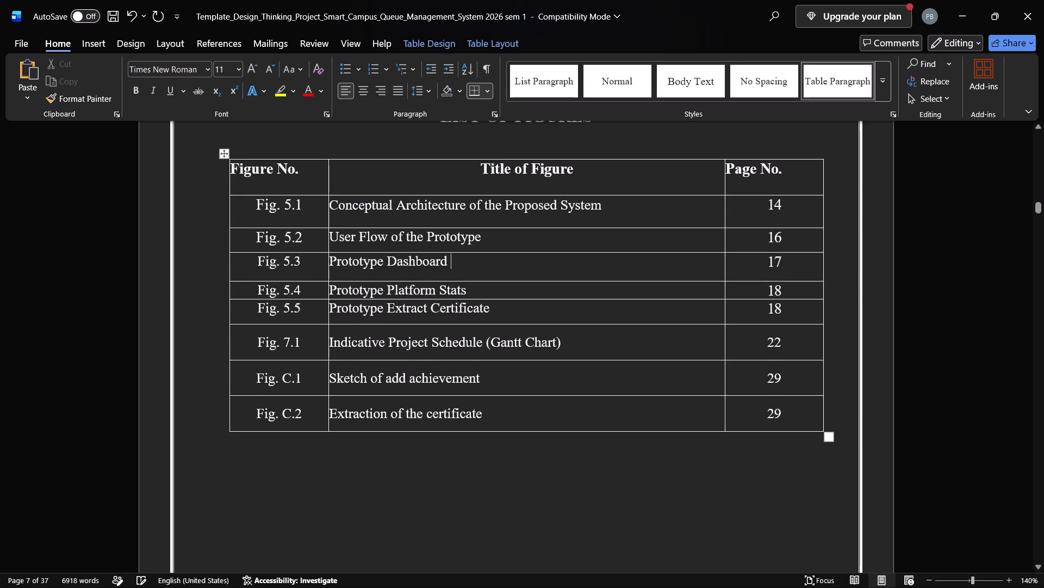
left_click(506, 284)
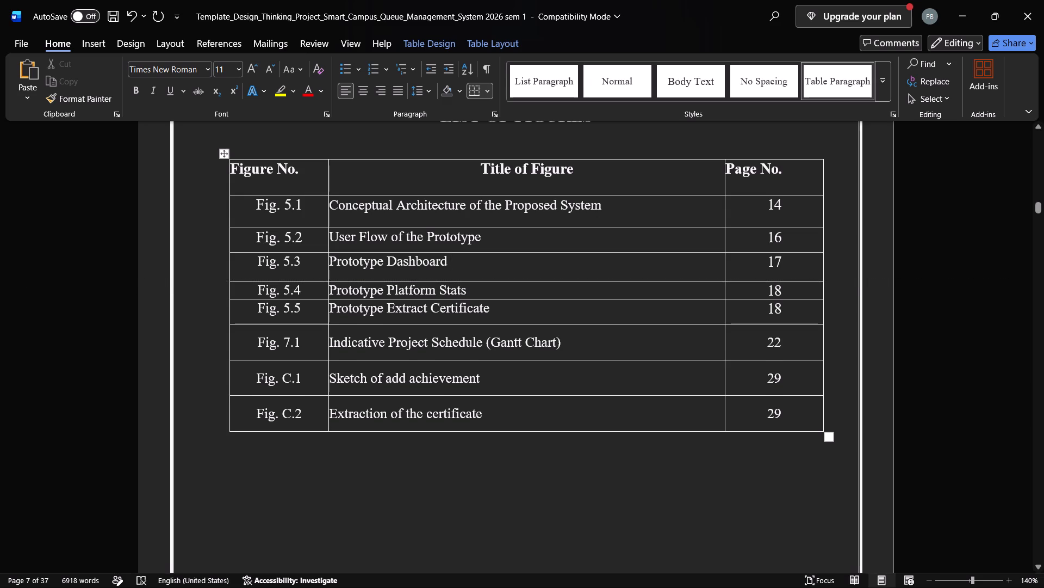
left_click(515, 281)
left_click_drag(515, 281, 517, 262)
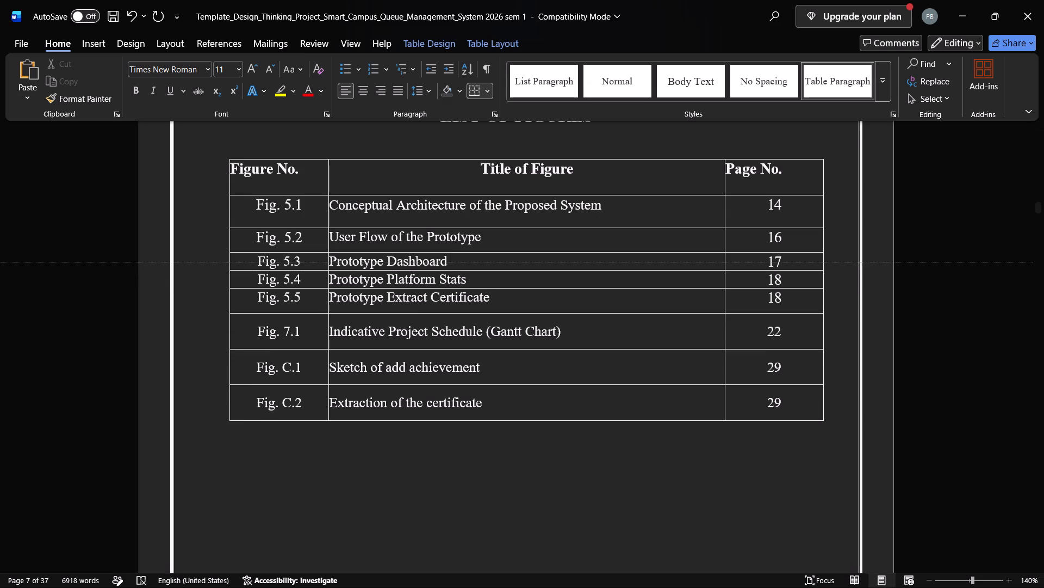
left_click_drag(517, 262, 517, 268)
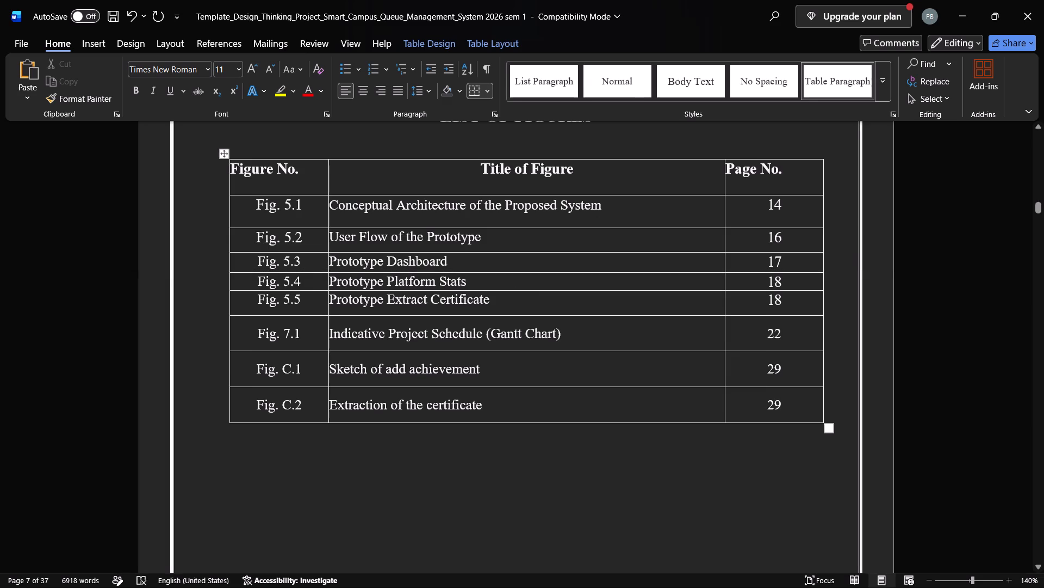
Make the Fig. 5.4 Prototype Platform Stats row slightly taller, about the height of the Fig. 5.5 row.
left_click(517, 290)
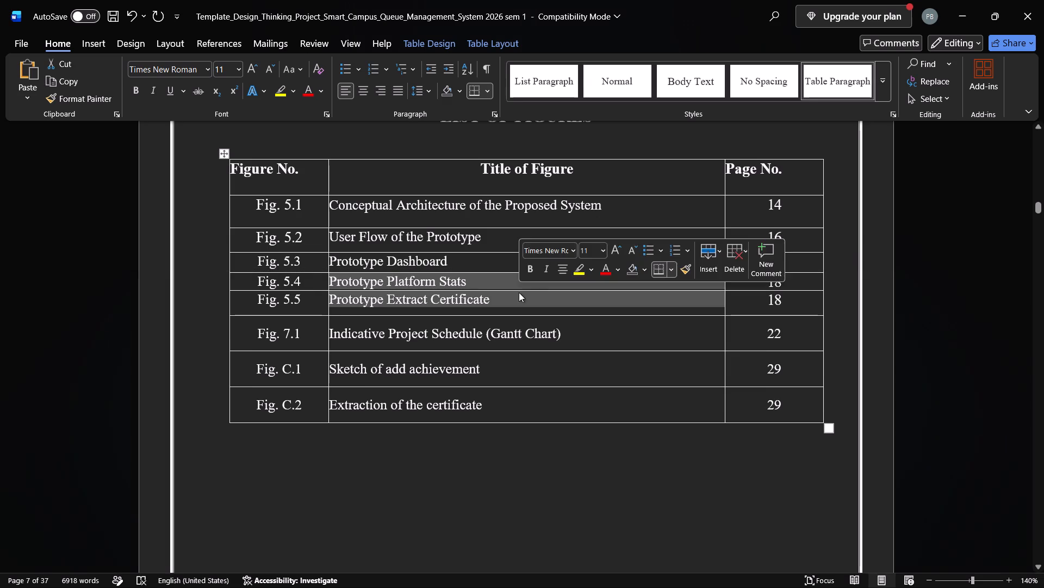
left_click(519, 292)
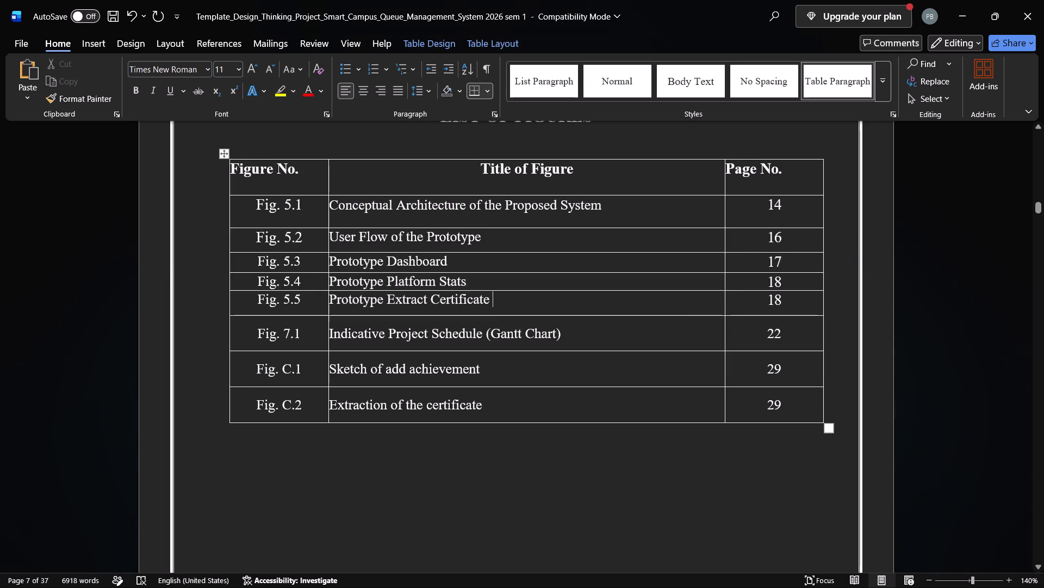
left_click_drag(517, 291, 519, 297)
left_click_drag(525, 291, 527, 296)
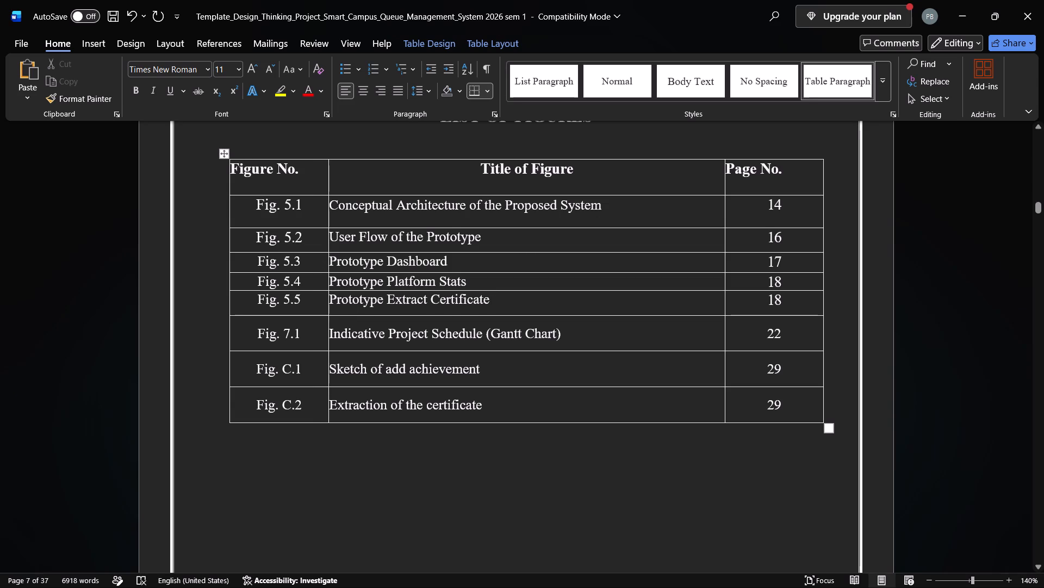
left_click(532, 291)
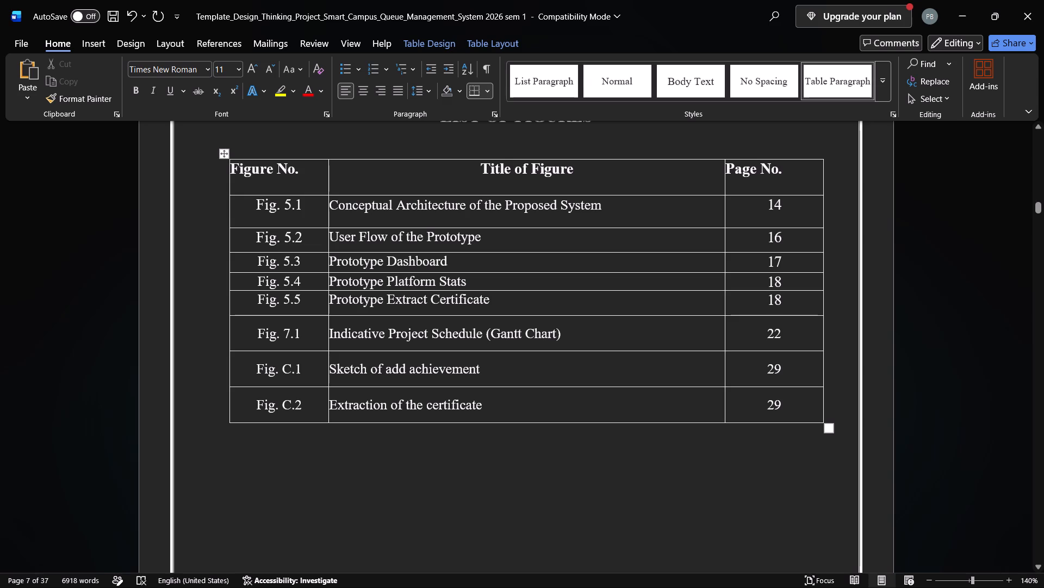
left_click(537, 291)
right_click_drag(540, 291, 545, 295)
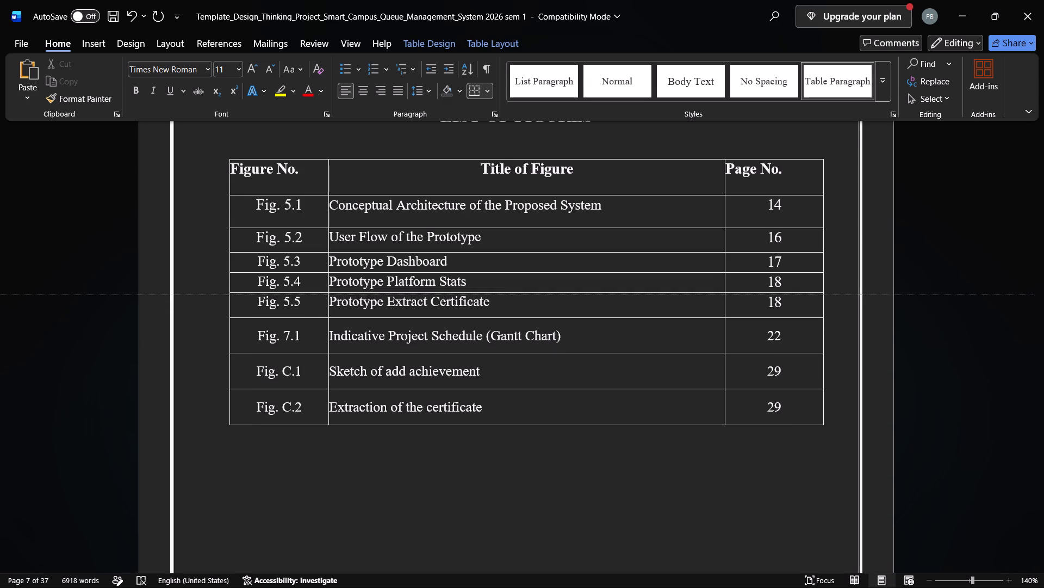
right_click_drag(545, 295, 544, 297)
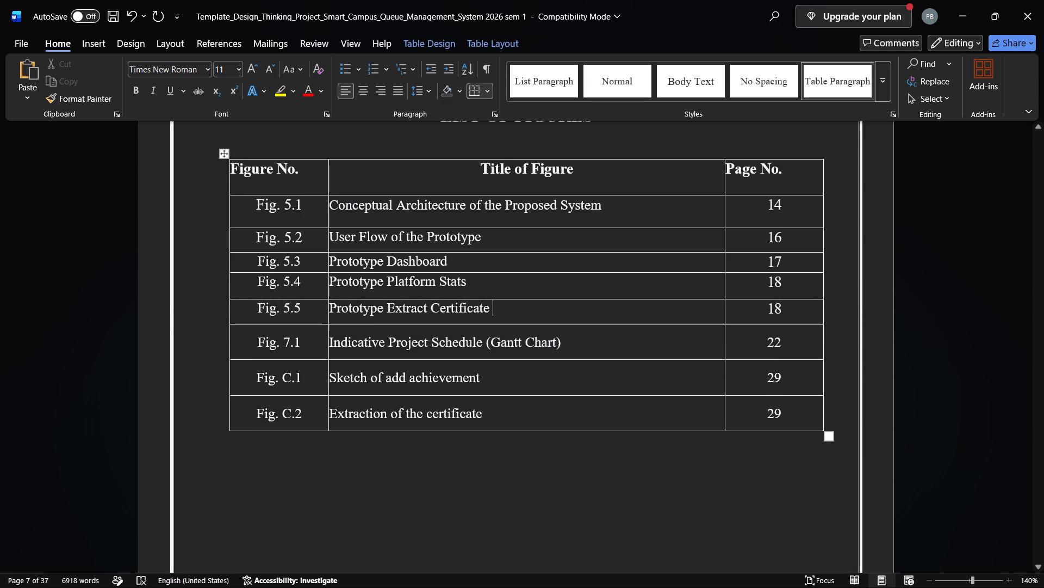
left_click(499, 509)
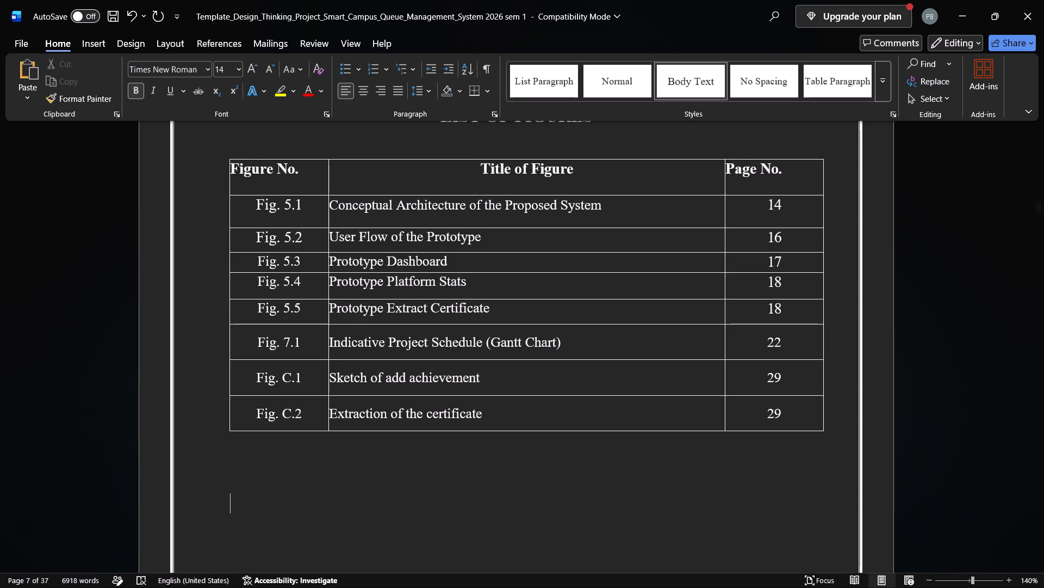
Look through the report's body pages as far as the prototype screens, returning to Table 5.2 on page 16.
scroll(499, 509, "down", 8)
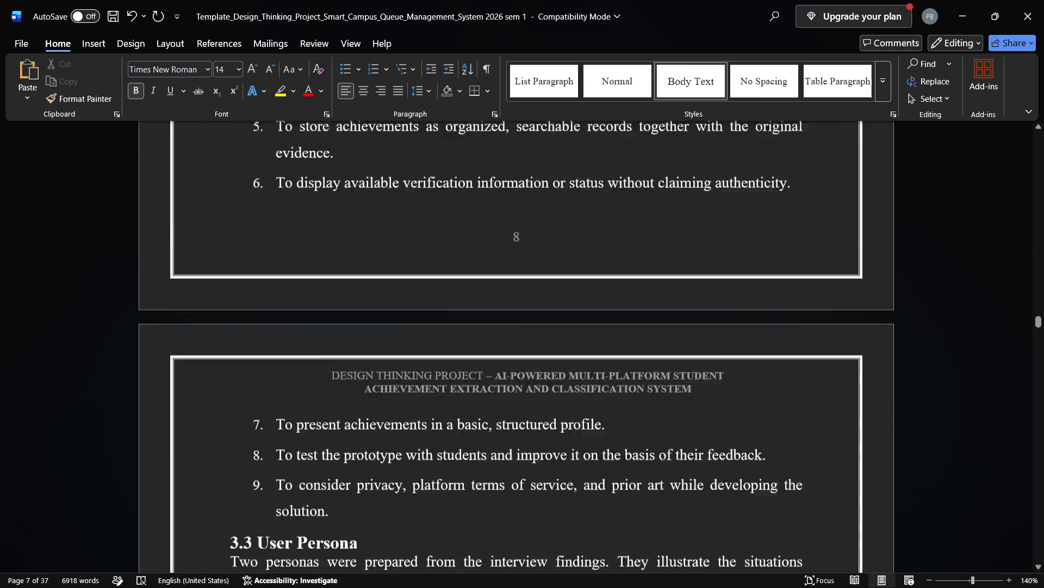
scroll(499, 509, "down", 20)
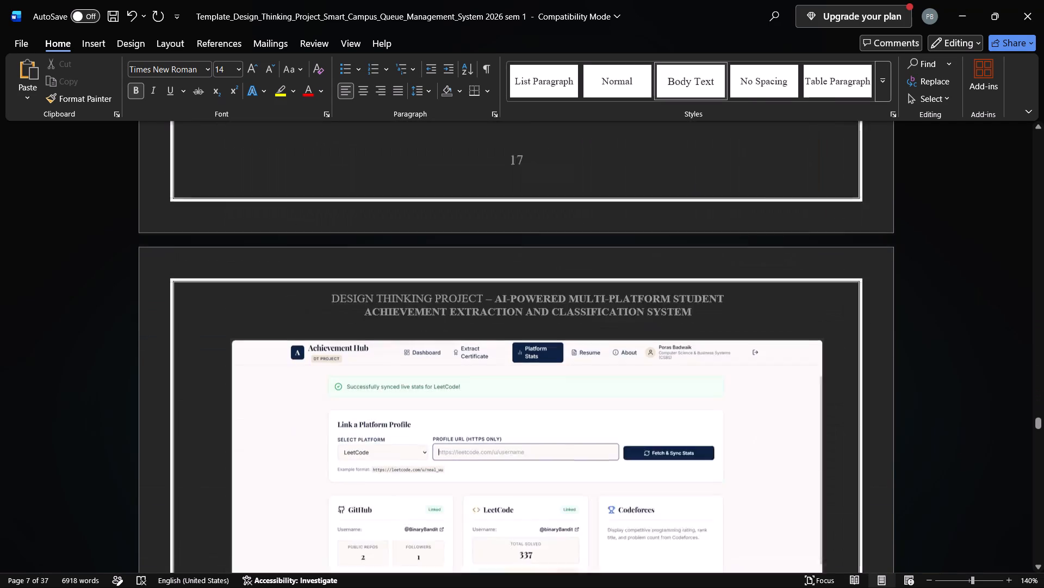
scroll(499, 509, "up", 1)
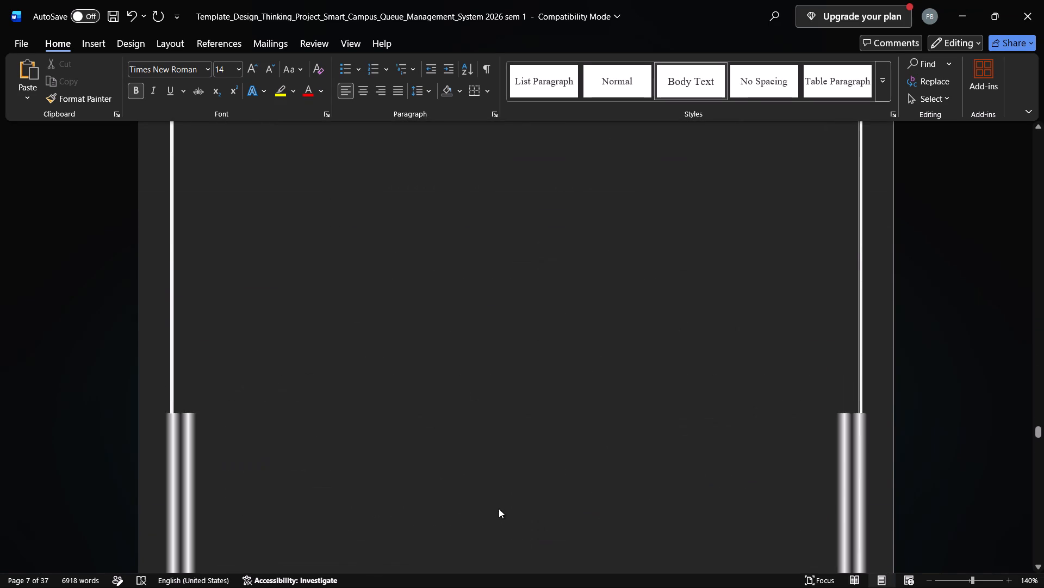
scroll(499, 509, "up", 2)
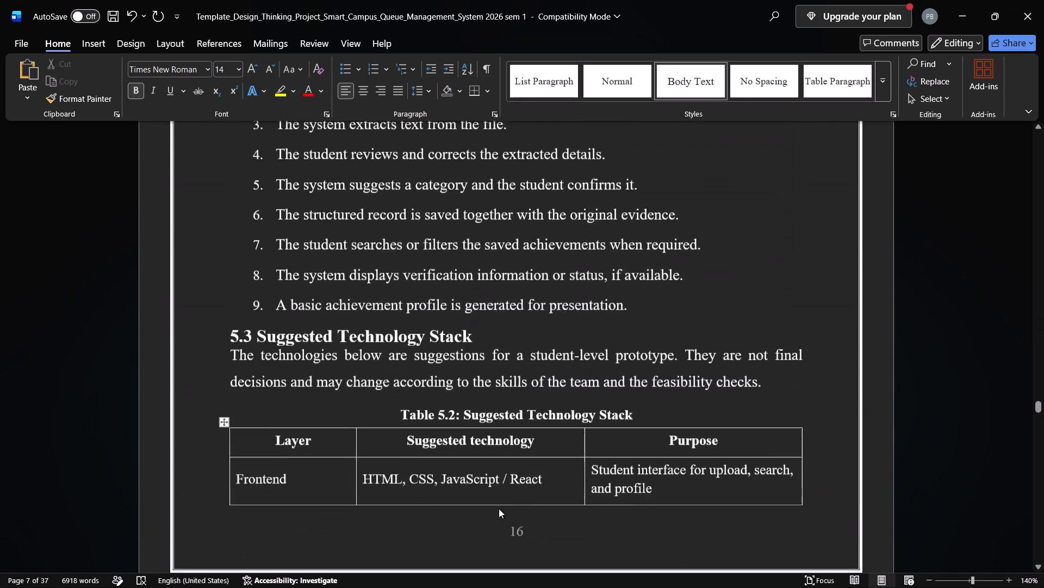
scroll(499, 509, "up", 1)
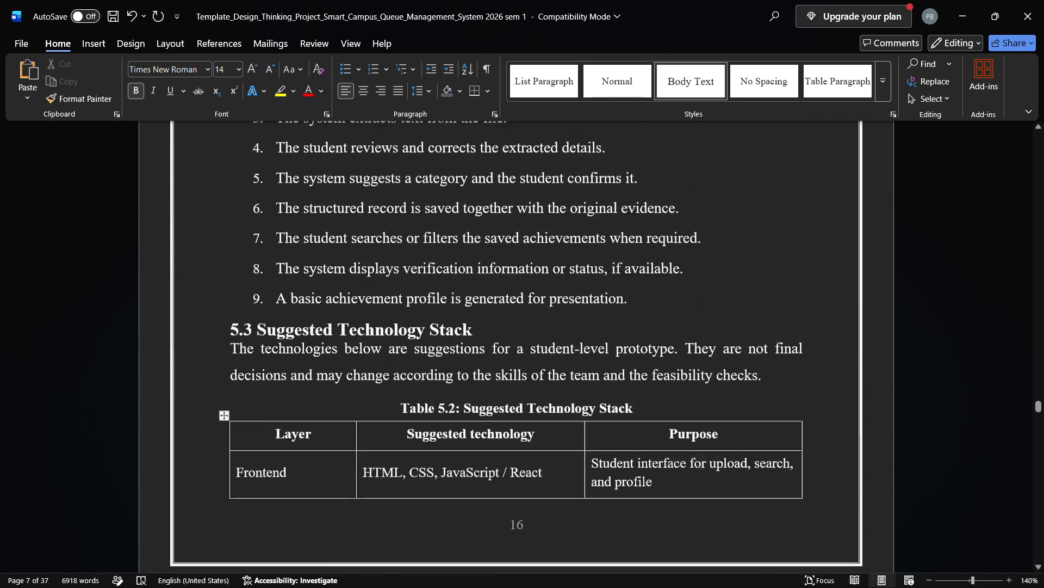
scroll(499, 509, "up", 1)
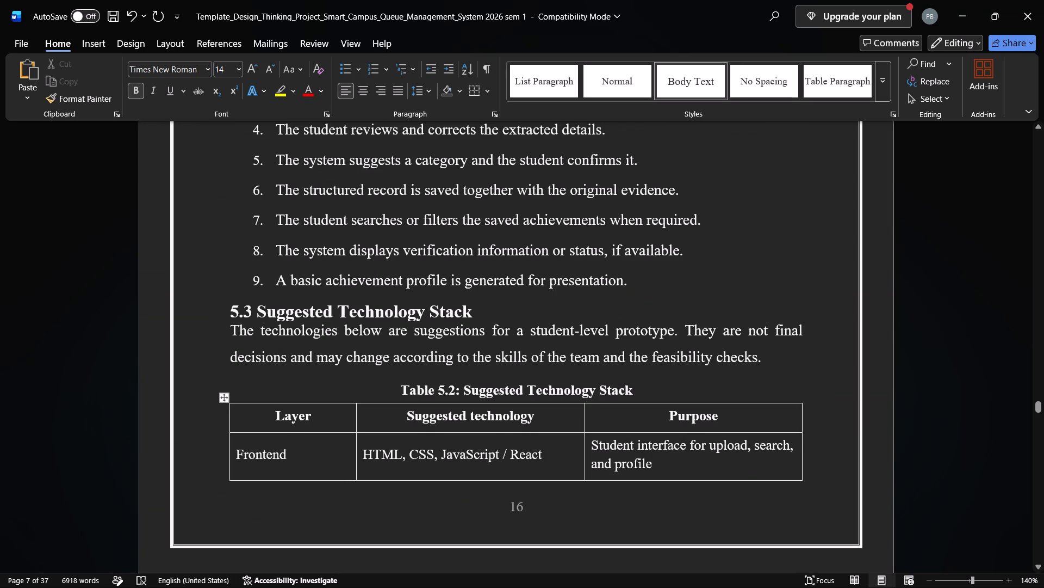
Capture a screenshot of Table 5.2: Suggested Technology Stack, covering both of its parts across pages 16 and 17.
scroll(401, 388, "down", 1)
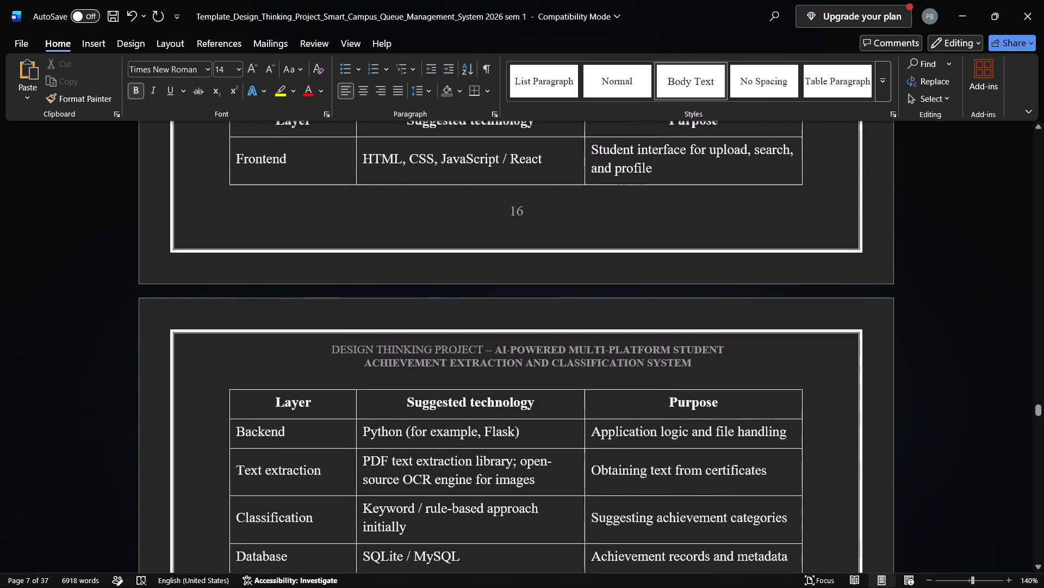
scroll(401, 388, "down", 1)
scroll(401, 388, "down", 2, "ctrl")
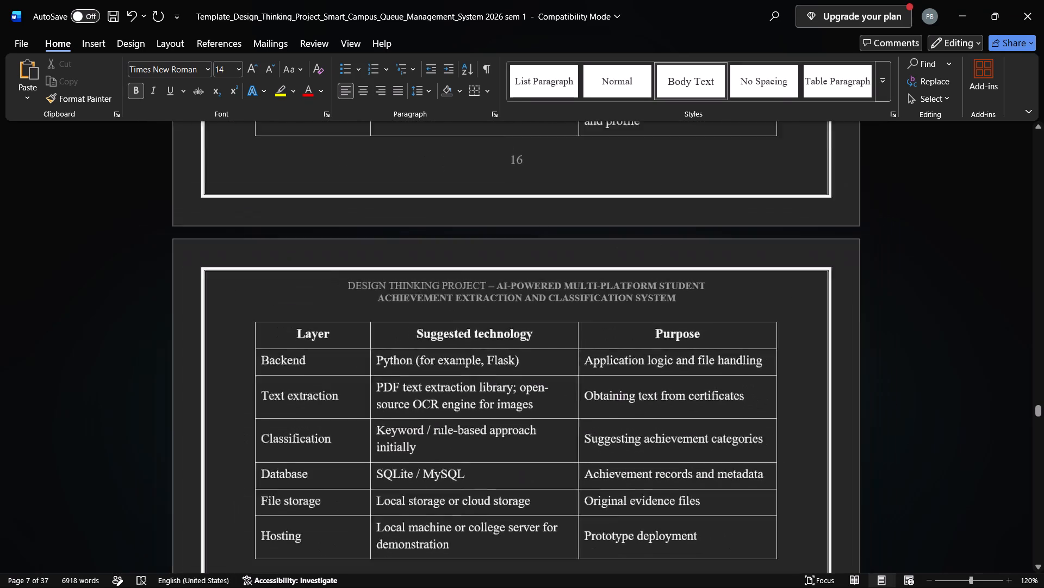
scroll(401, 388, "up", 1)
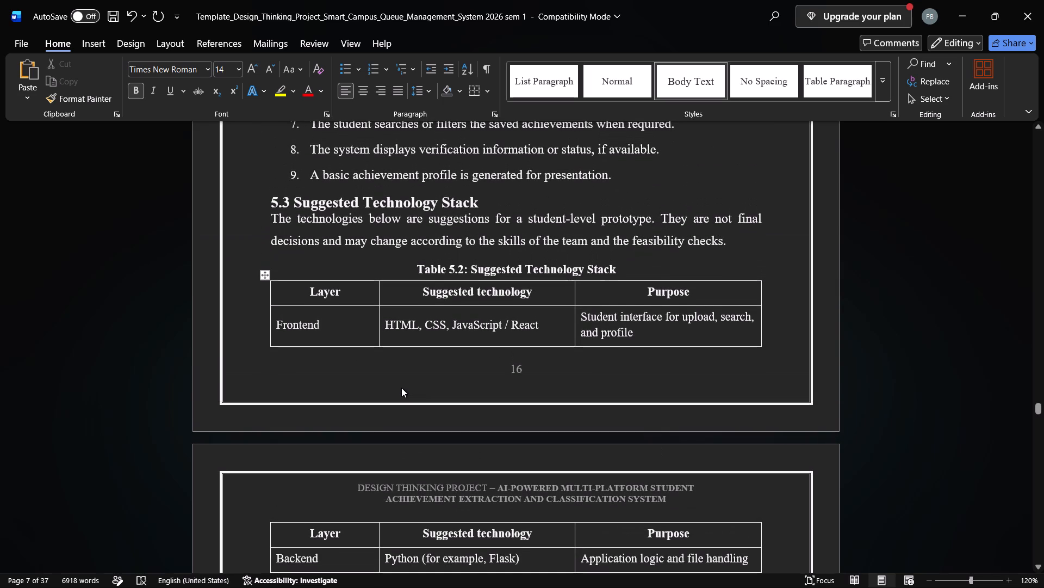
scroll(401, 388, "down", 1)
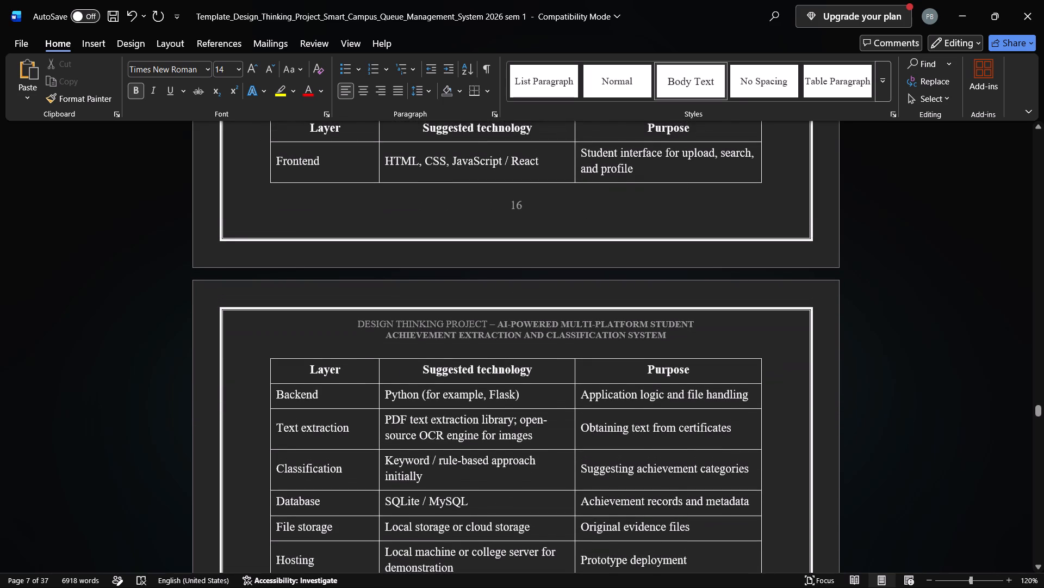
scroll(401, 388, "down", 1)
scroll(401, 388, "down", 2, "ctrl")
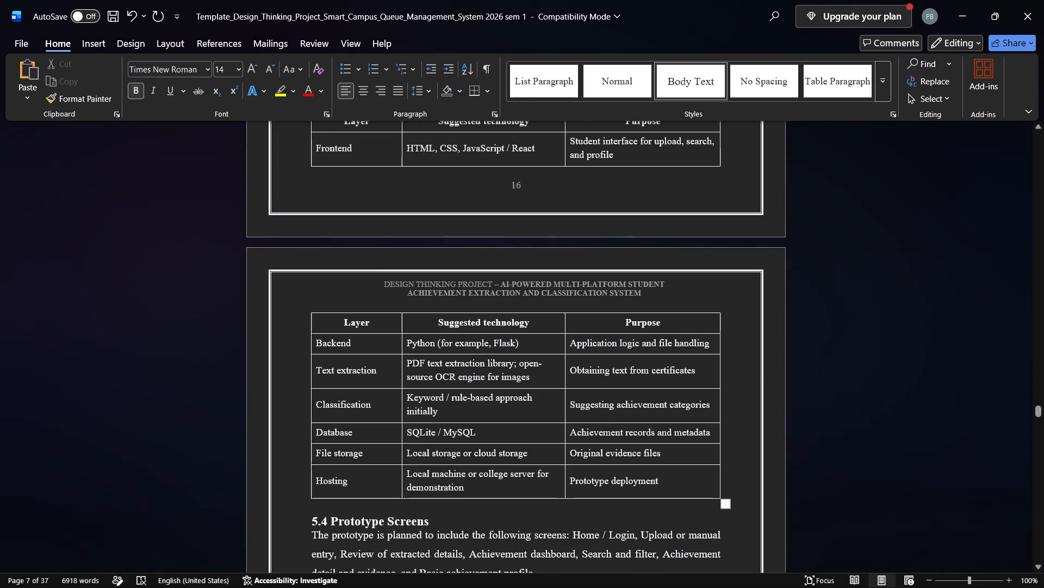
scroll(401, 388, "up", 1)
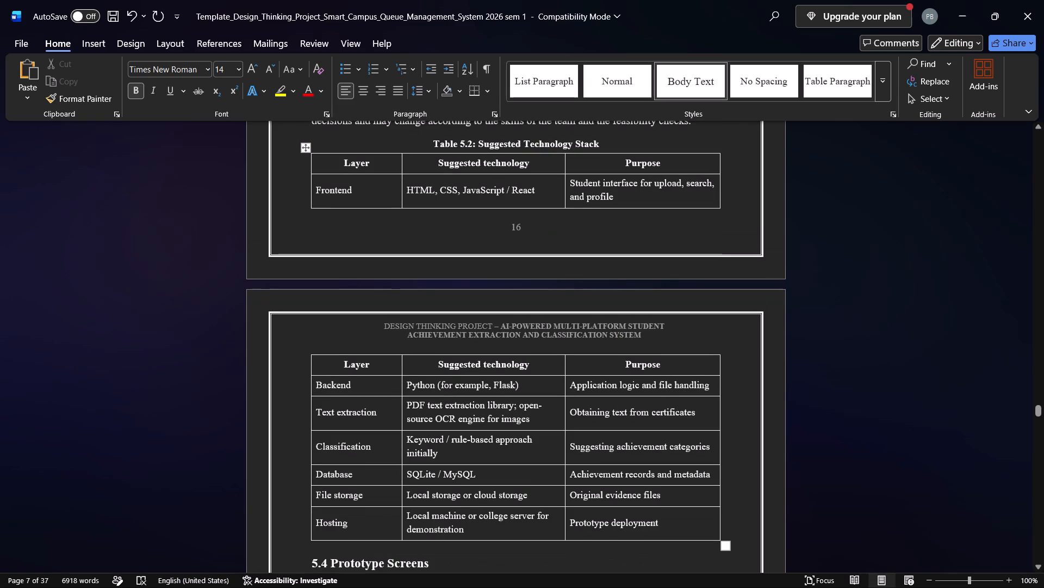
key("Print")
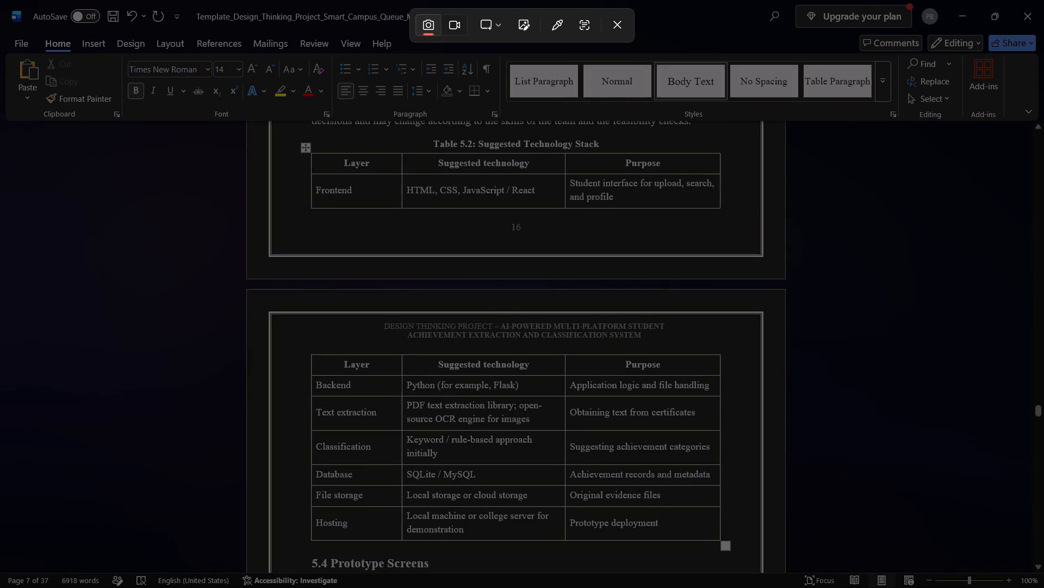
left_click_drag(301, 137, 732, 558)
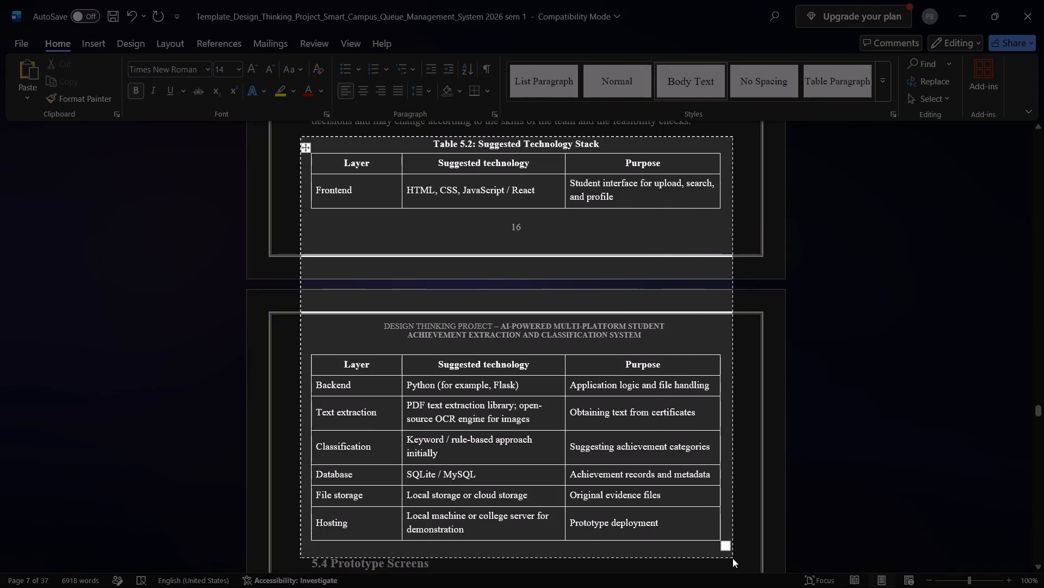
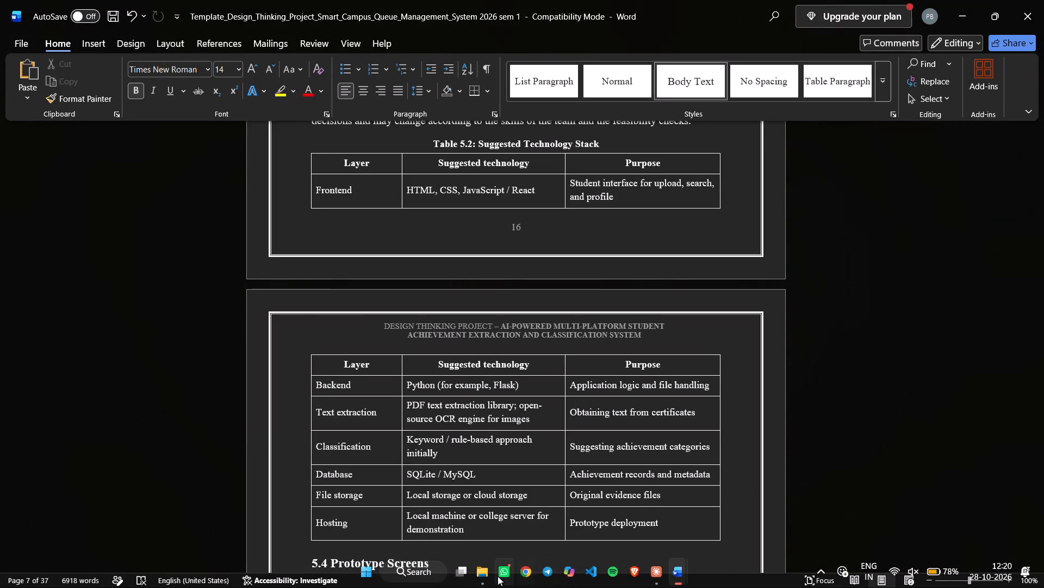
Open the Table_5.2_Technology_Stack document from the Downloads folder, look over its table, and enable editing.
left_click(489, 574)
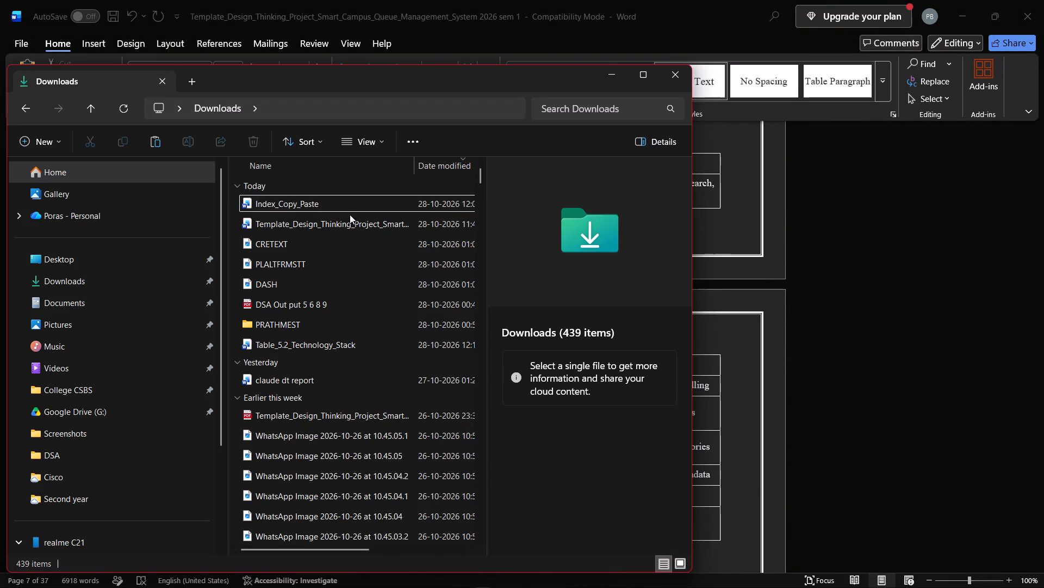
double_click(329, 340)
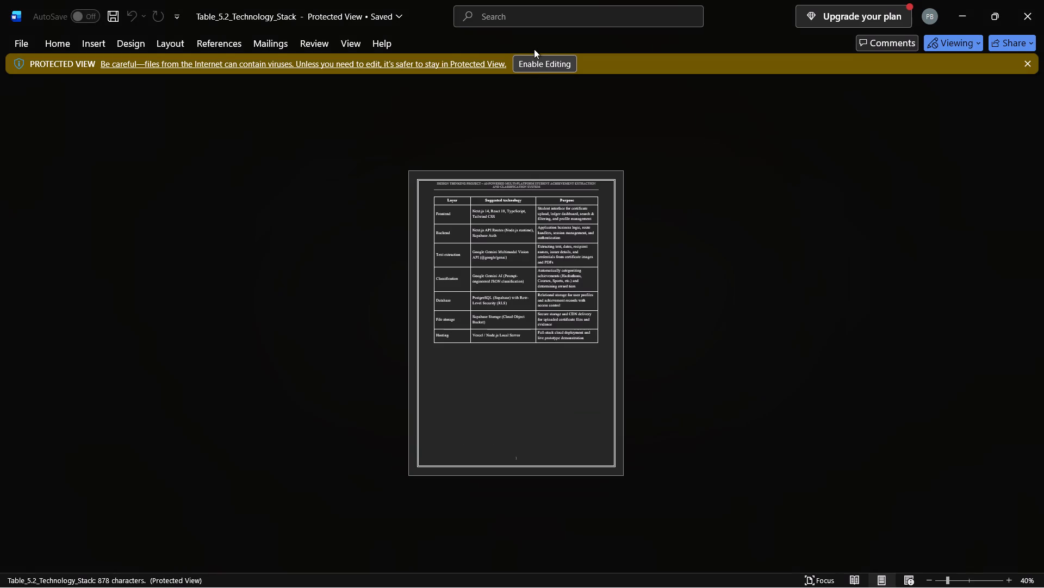
scroll(517, 253, "up", 5, "ctrl")
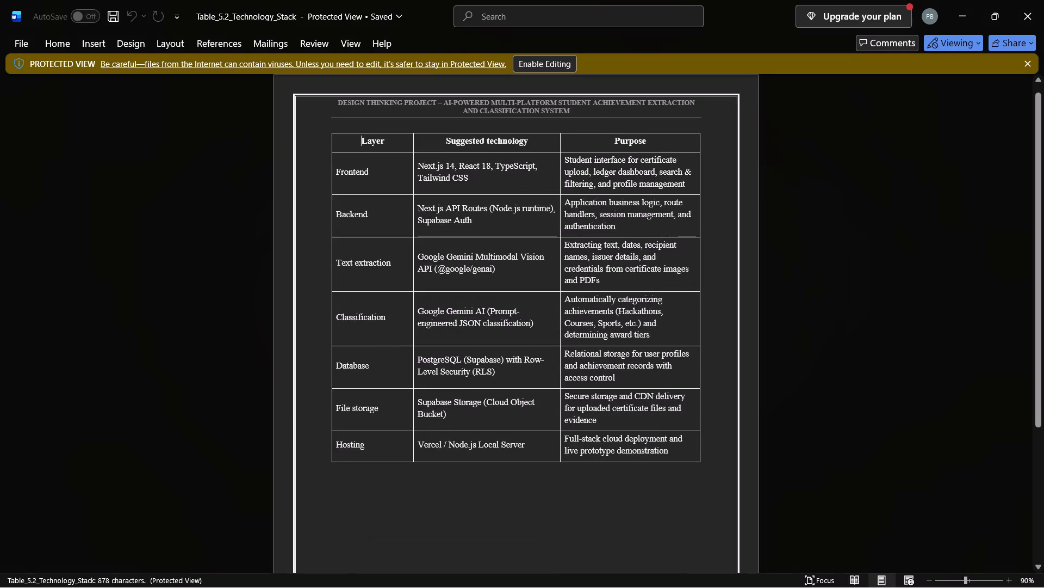
scroll(517, 253, "down", 1)
scroll(517, 253, "up", 1)
scroll(517, 253, "down", 1)
left_click(547, 60)
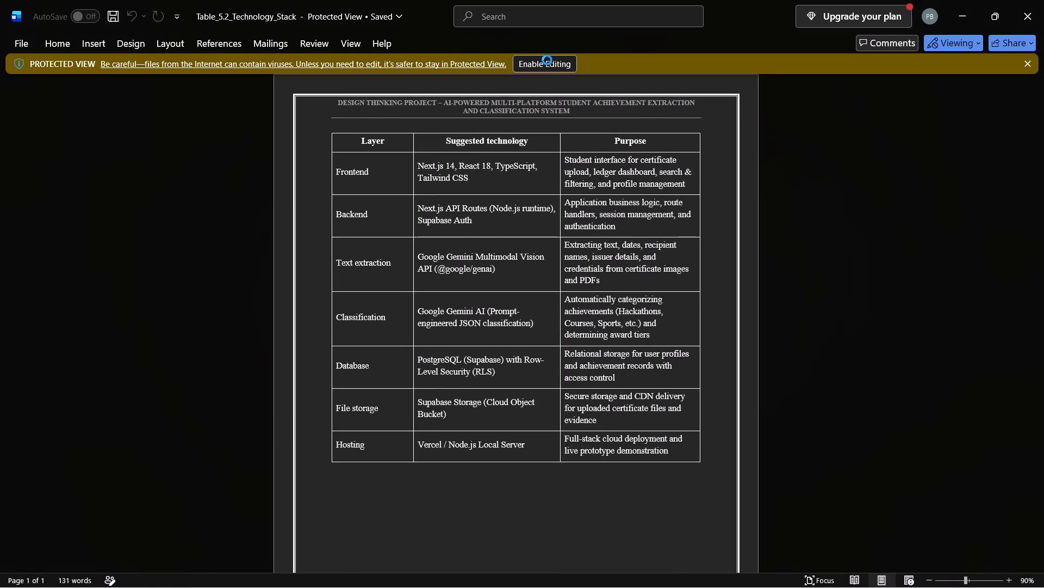
Copy the entire rebuilt technology stack table and paste it at Table 5.2 in the Design Thinking report.
left_click(397, 225)
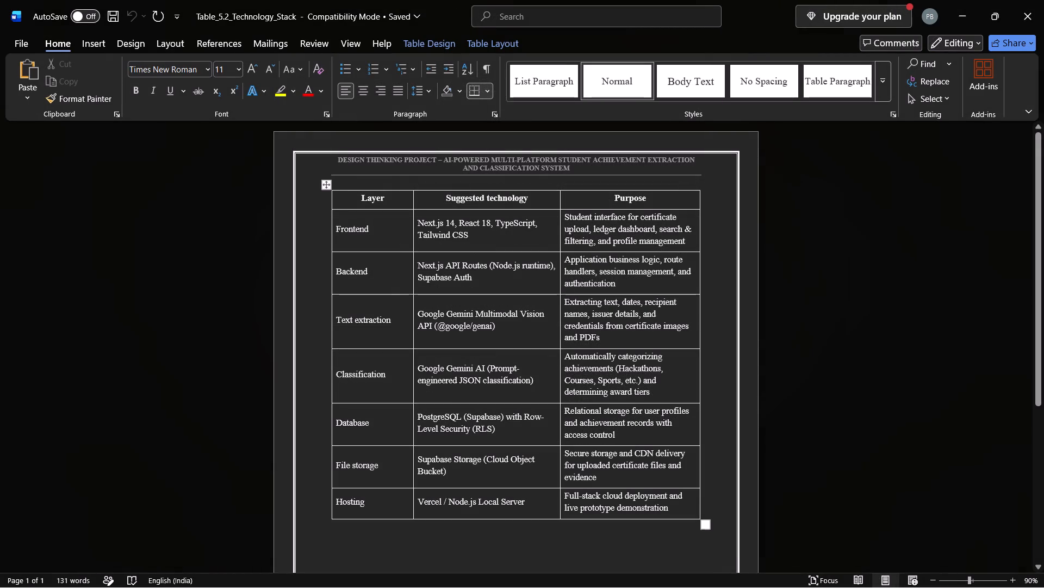
left_click(322, 180)
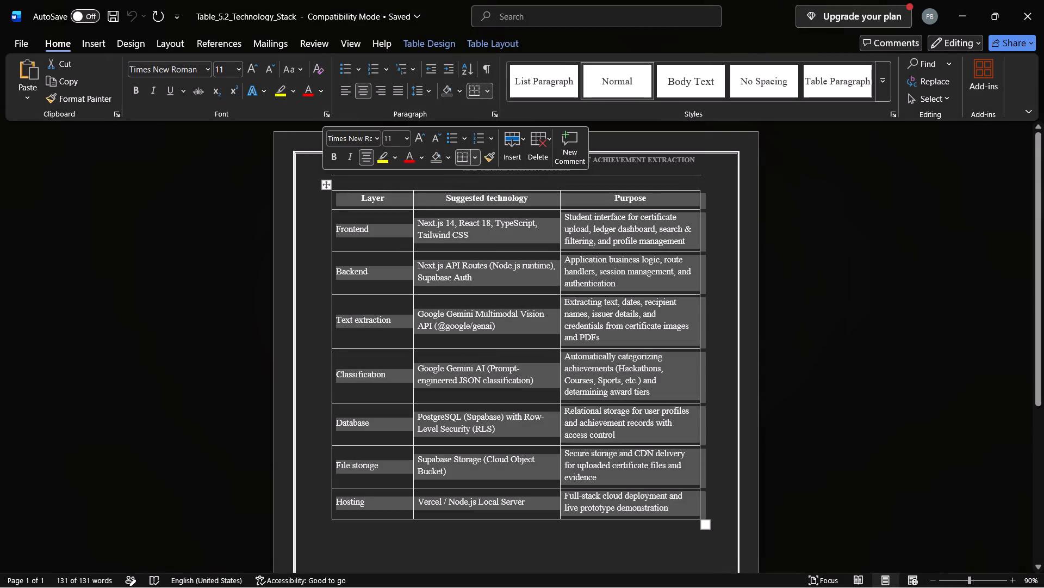
key("ctrl+c")
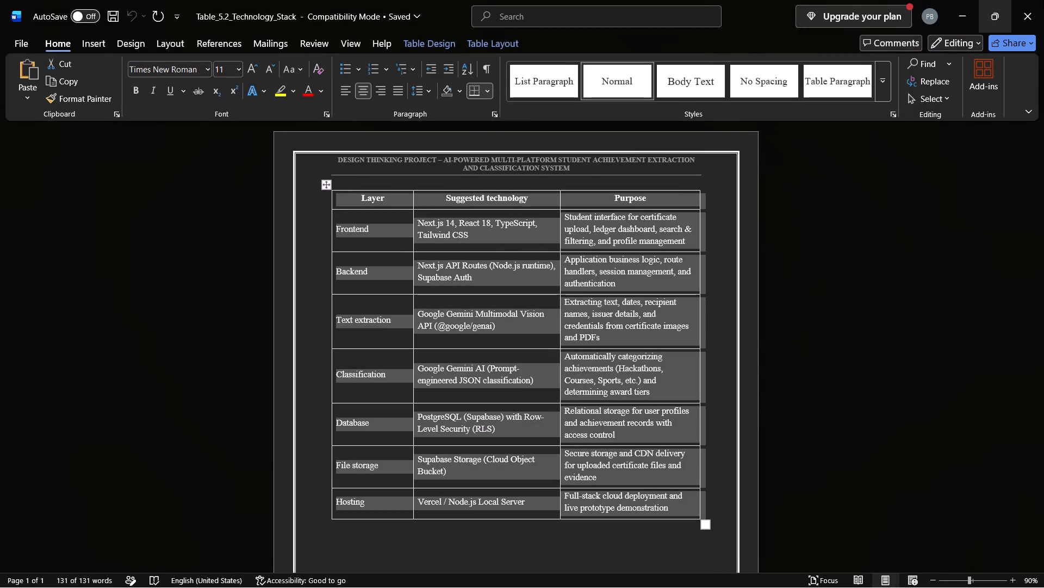
left_click(965, 2)
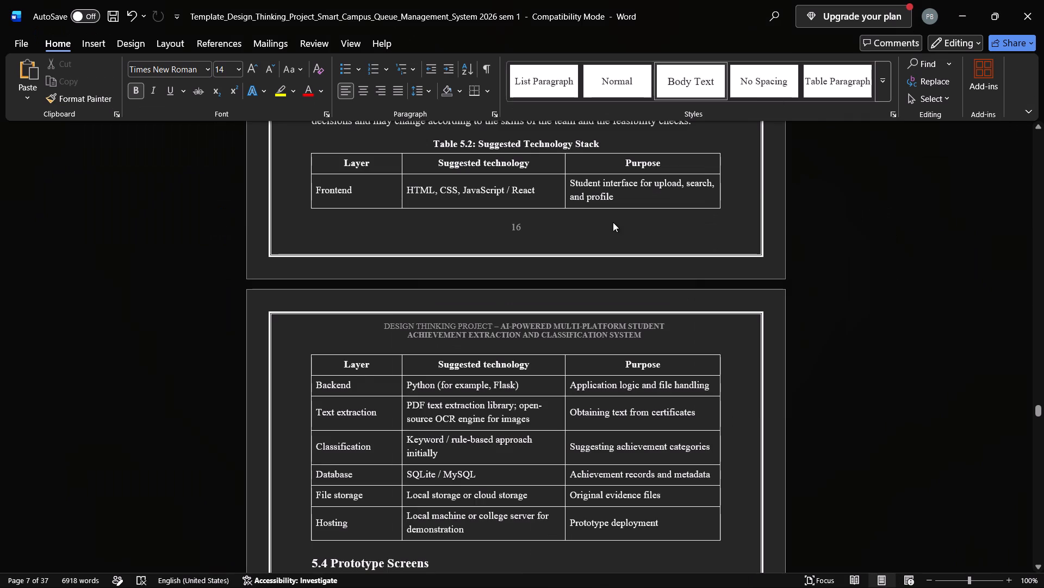
left_click(308, 149)
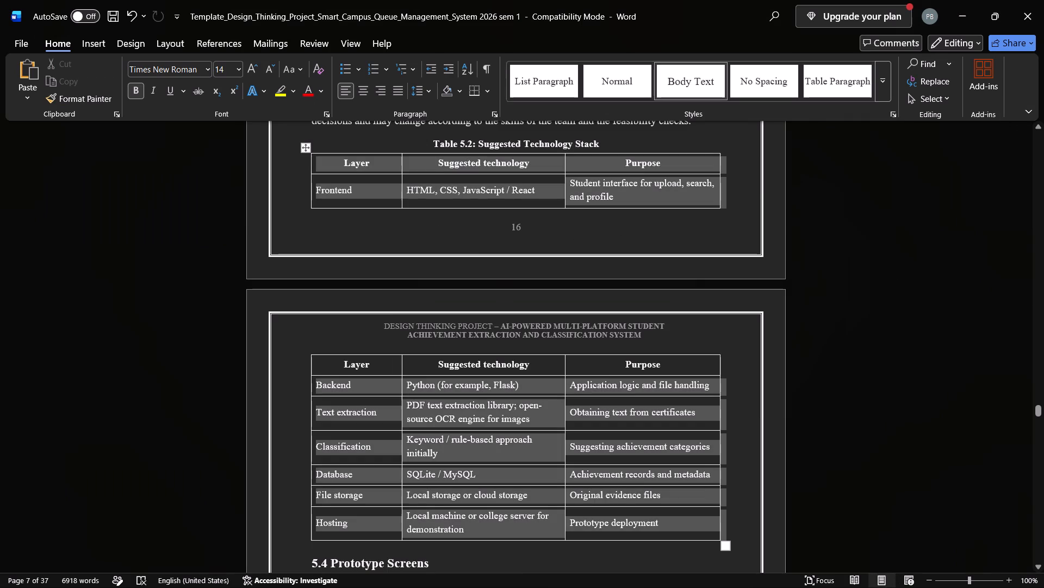
key("ctrl+v")
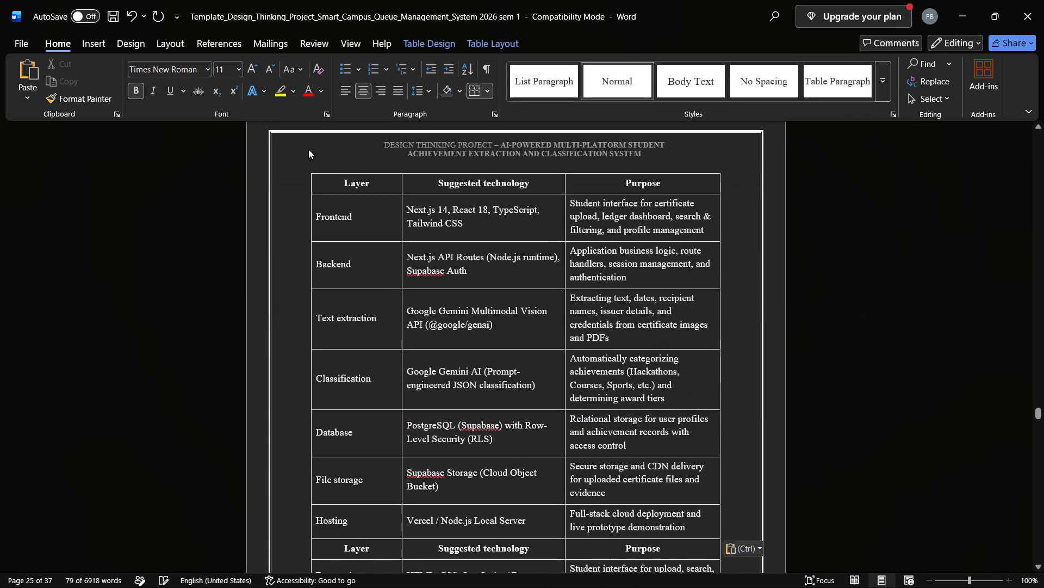
Delete the old Table 5.2 rows below the pasted ones as entire rows, from the second Layer header through the last Hosting row.
scroll(427, 349, "down", 1)
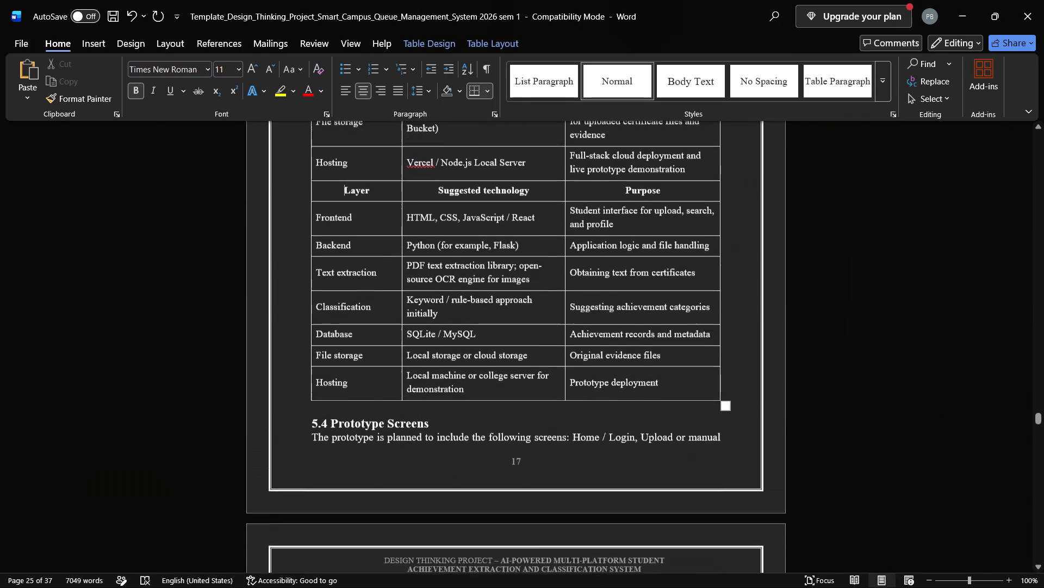
scroll(427, 349, "down", 1)
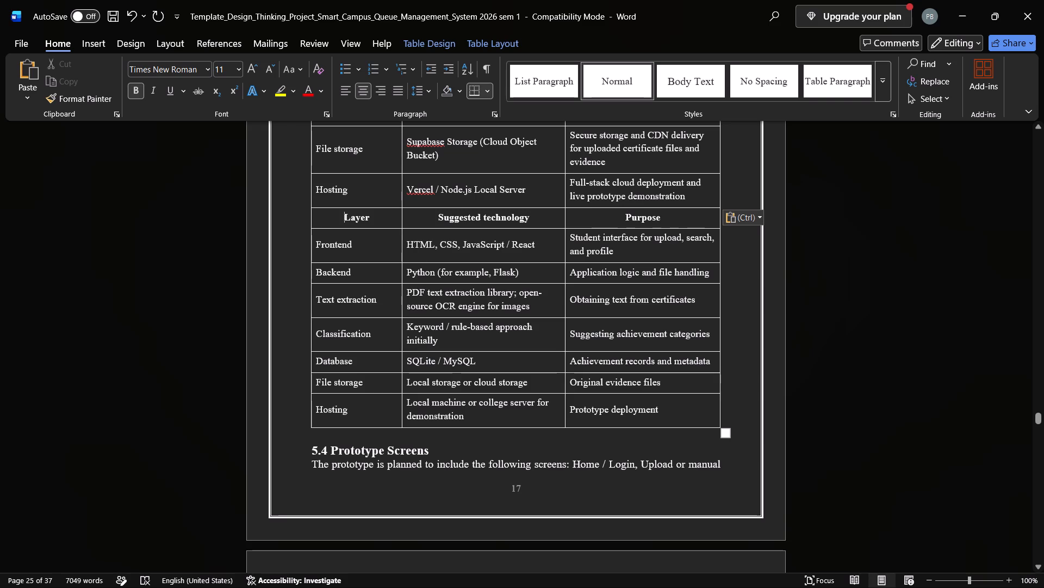
left_click_drag(333, 216, 542, 303)
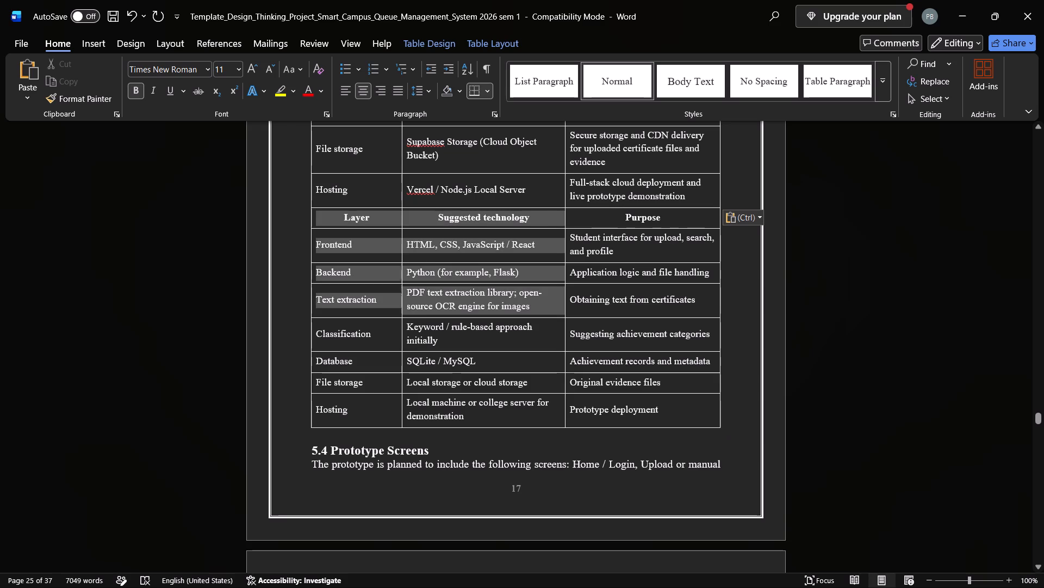
left_click_drag(542, 303, 695, 402)
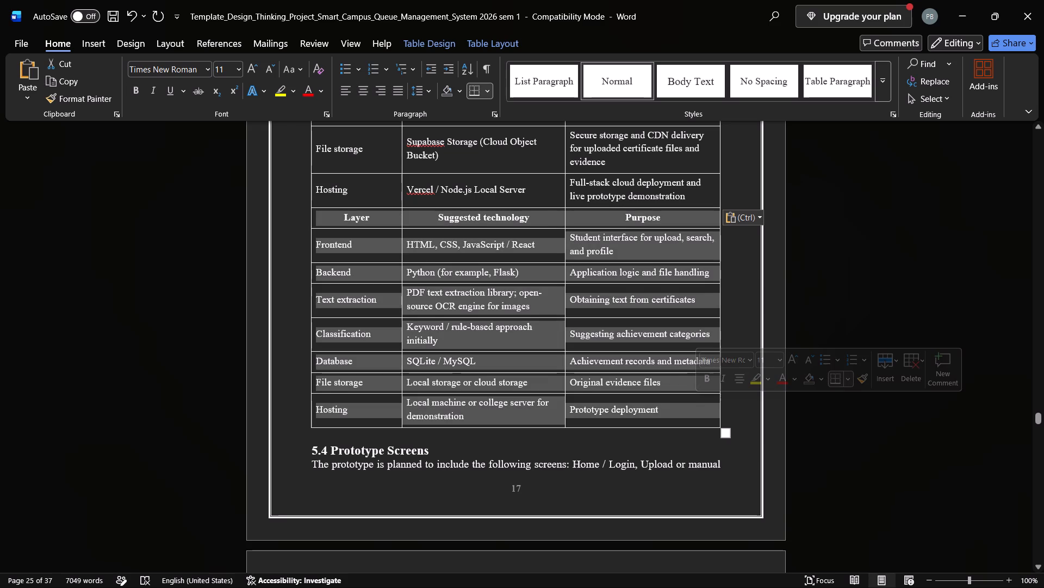
right_click(656, 394)
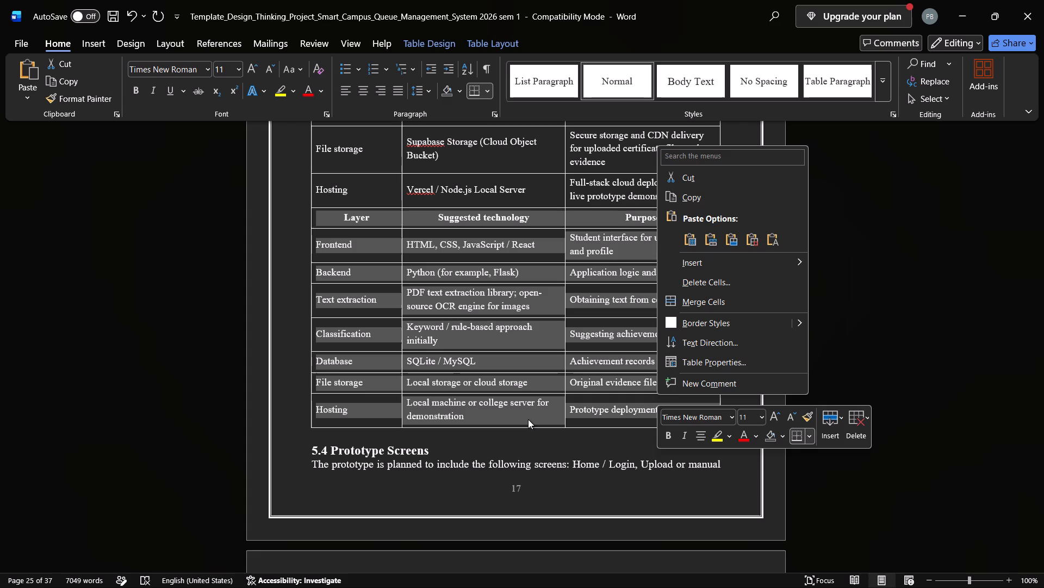
key("BackSpace")
left_click(747, 282)
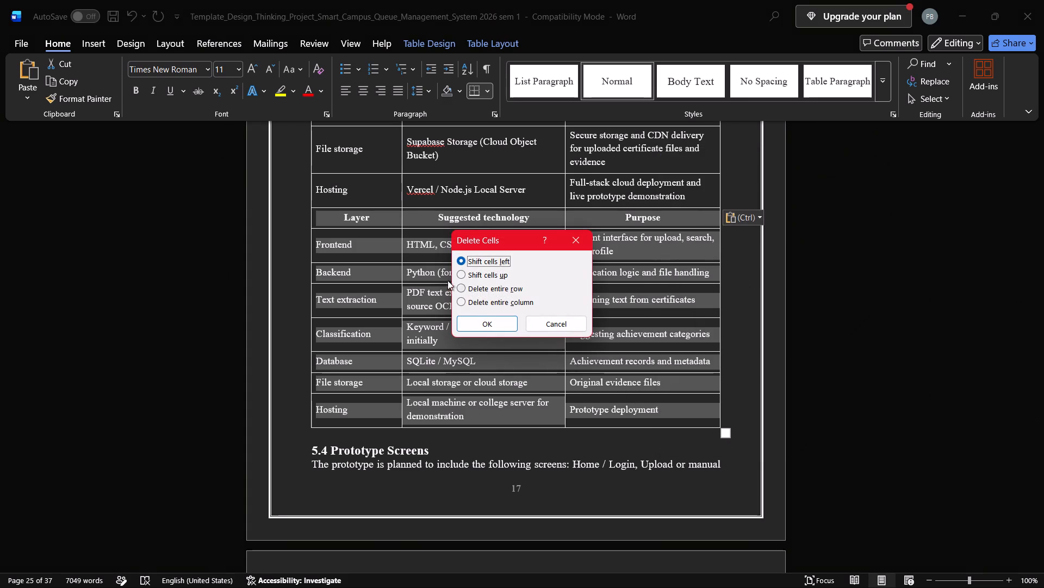
left_click(461, 288)
left_click(498, 328)
Examine the layout of the replaced Table 5.2 across its page break, along with sections 5.3 and 5.4 around it.
scroll(498, 328, "right", 1)
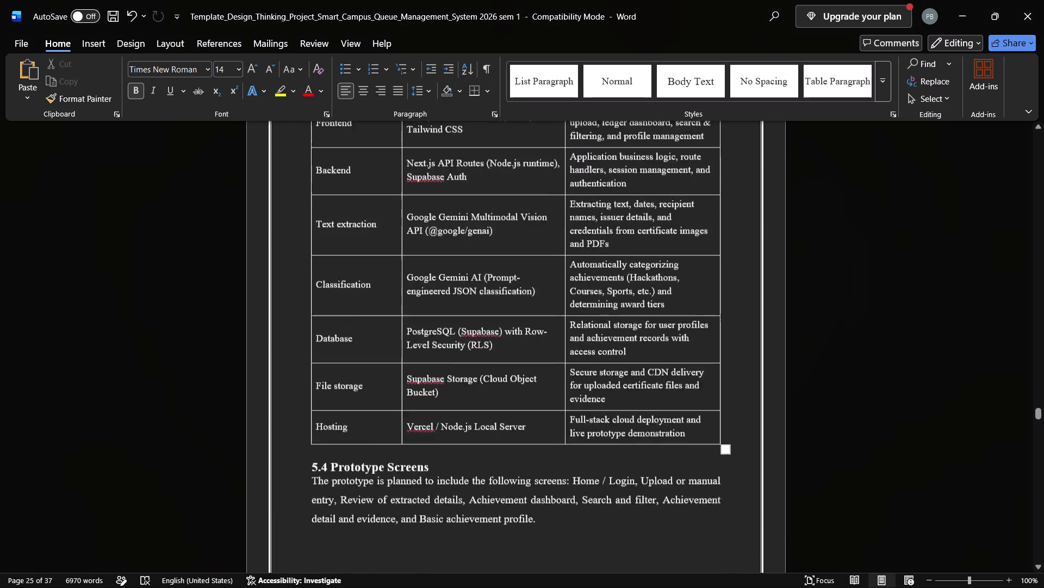
scroll(498, 328, "right", 1)
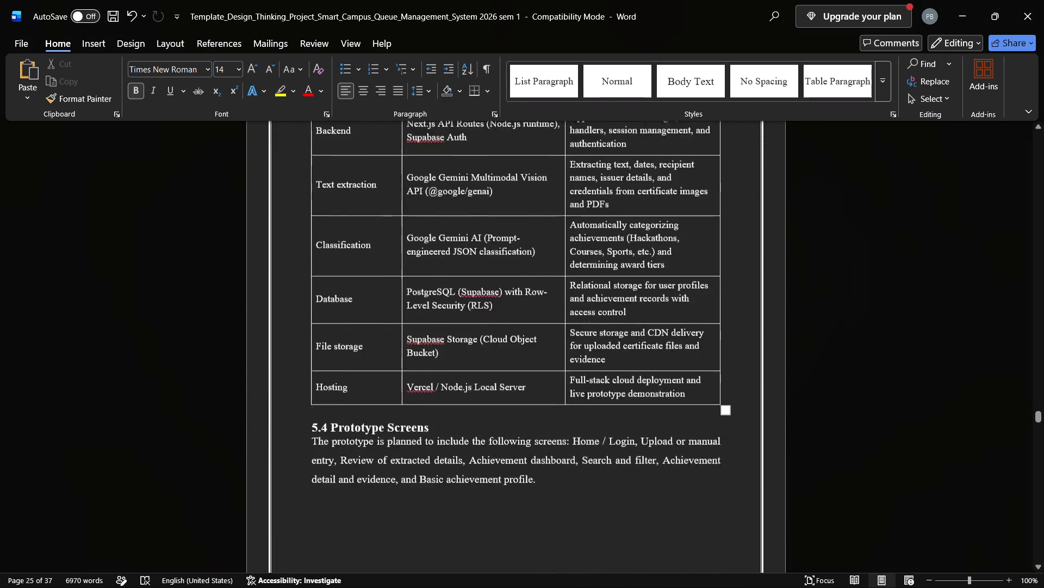
scroll(498, 328, "right", 1)
scroll(498, 328, "up", 1)
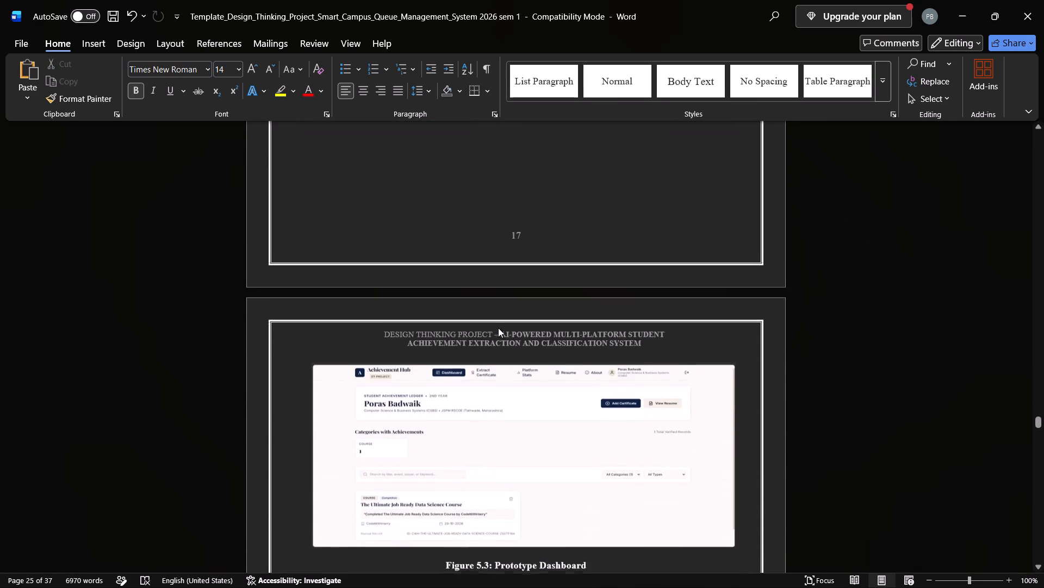
scroll(498, 328, "up", 1)
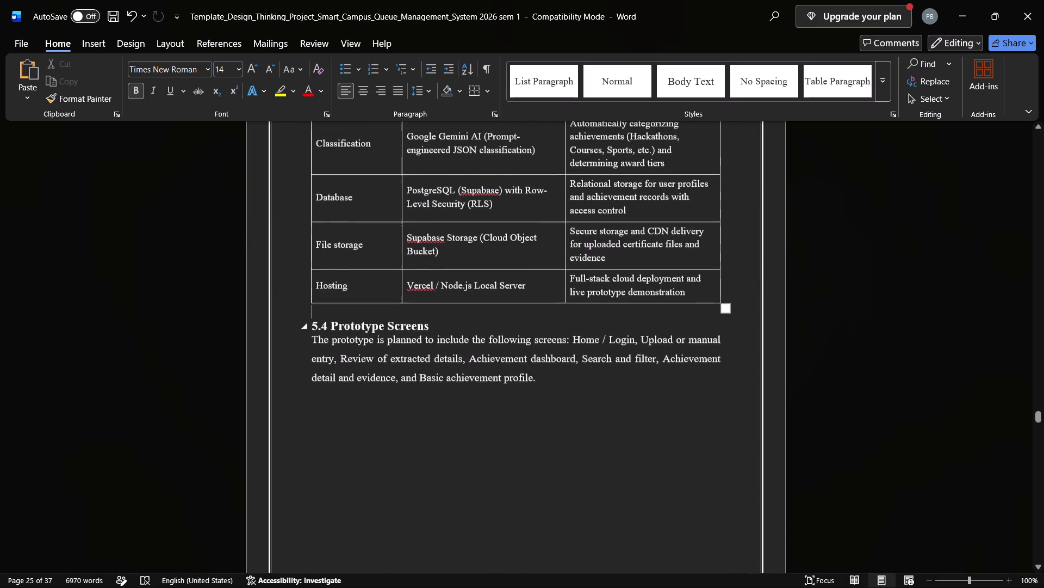
scroll(498, 328, "up", 2)
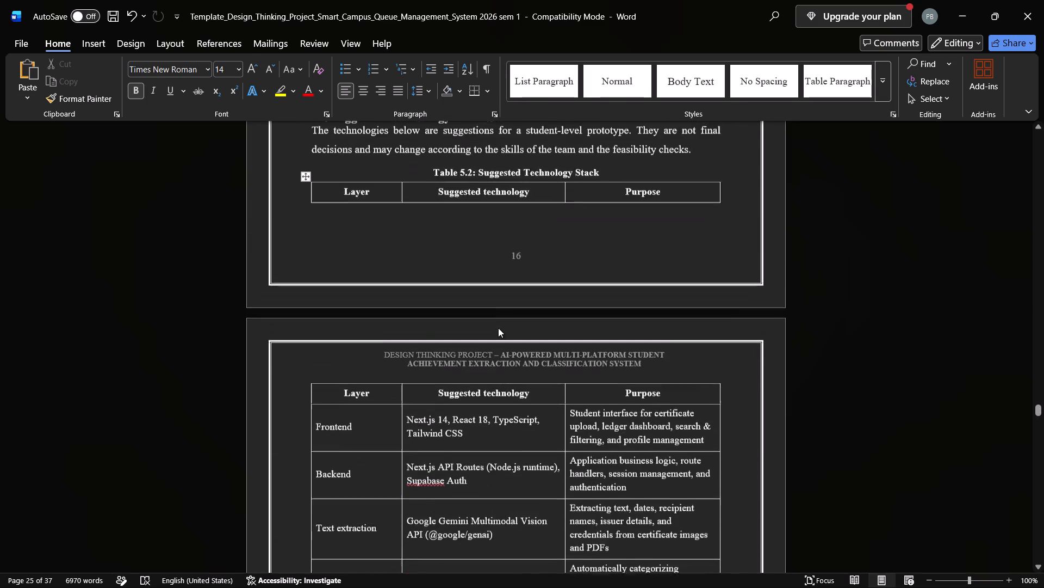
scroll(498, 328, "up", 2)
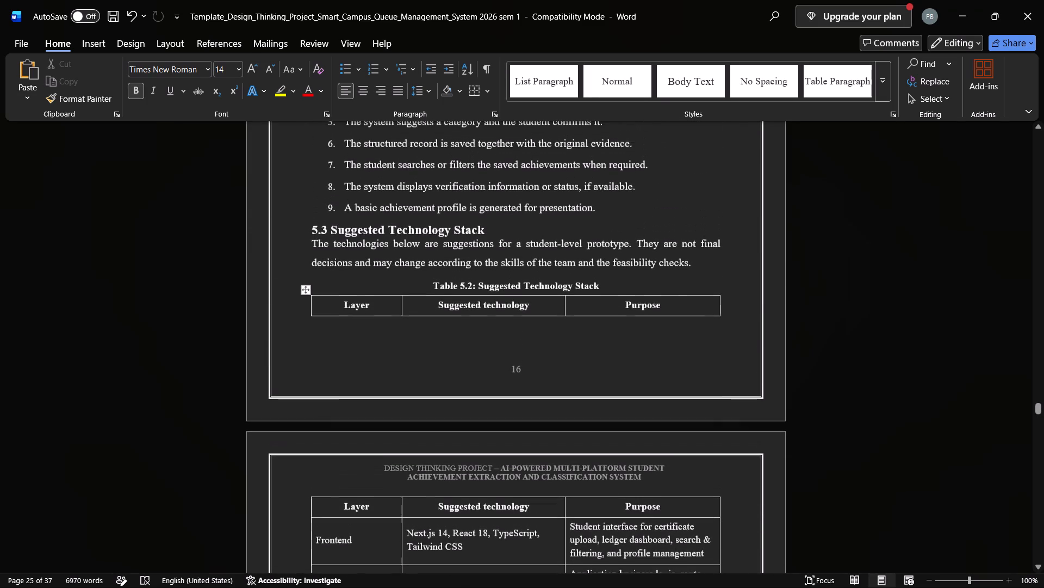
scroll(498, 328, "up", 2)
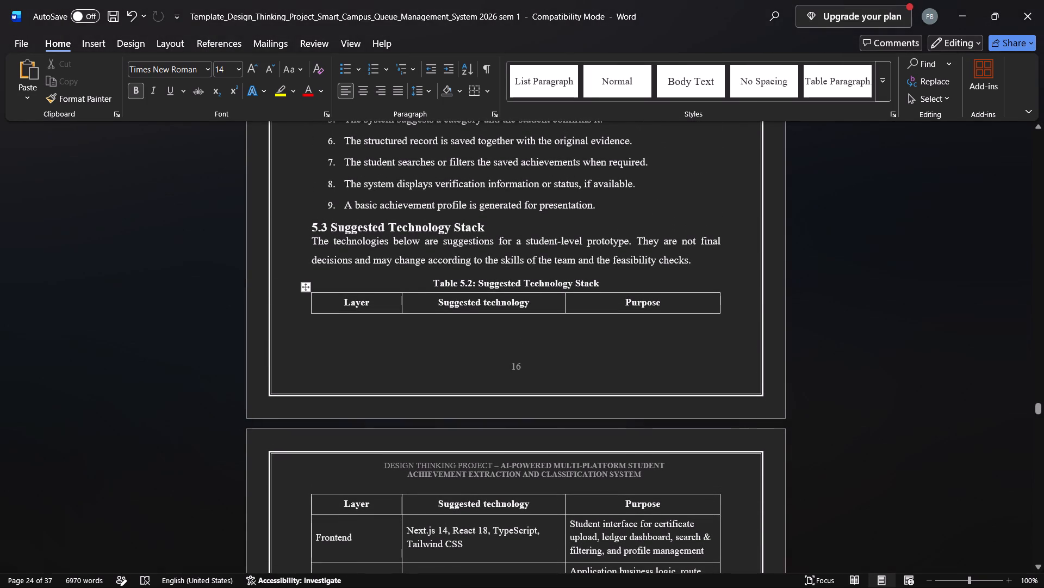
scroll(498, 328, "up", 3)
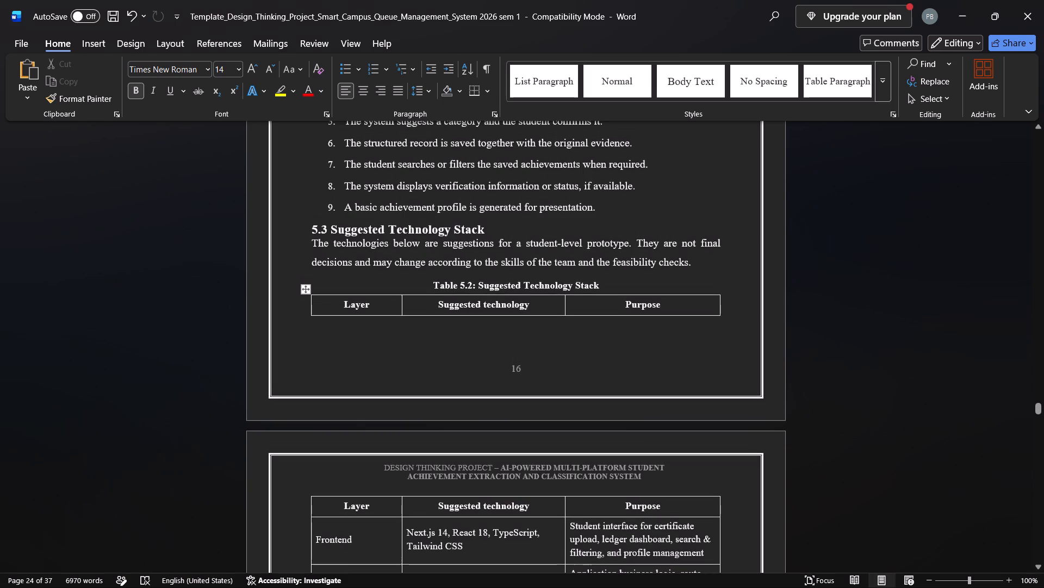
scroll(498, 328, "up", 2)
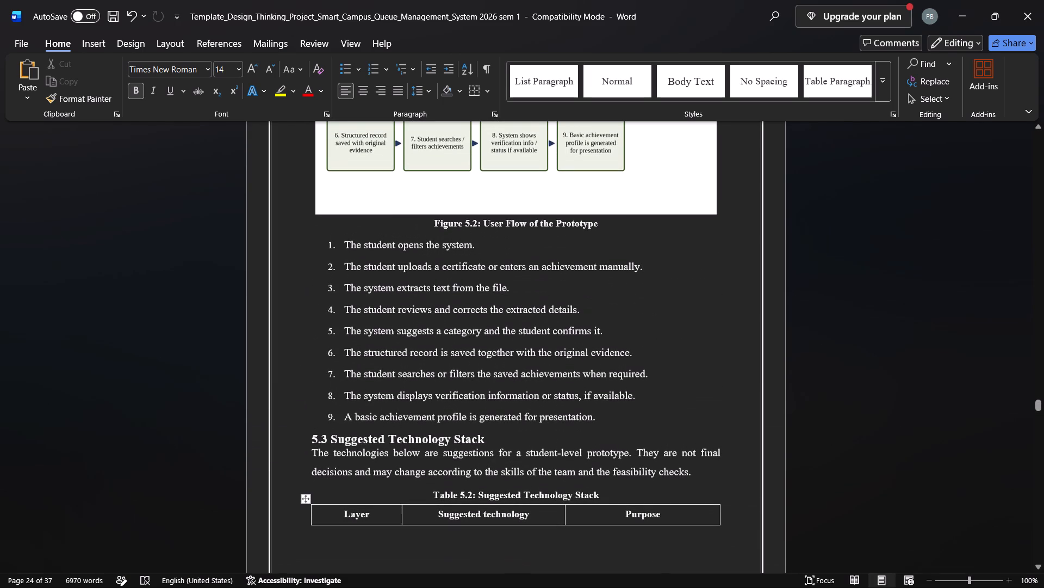
left_click(354, 255)
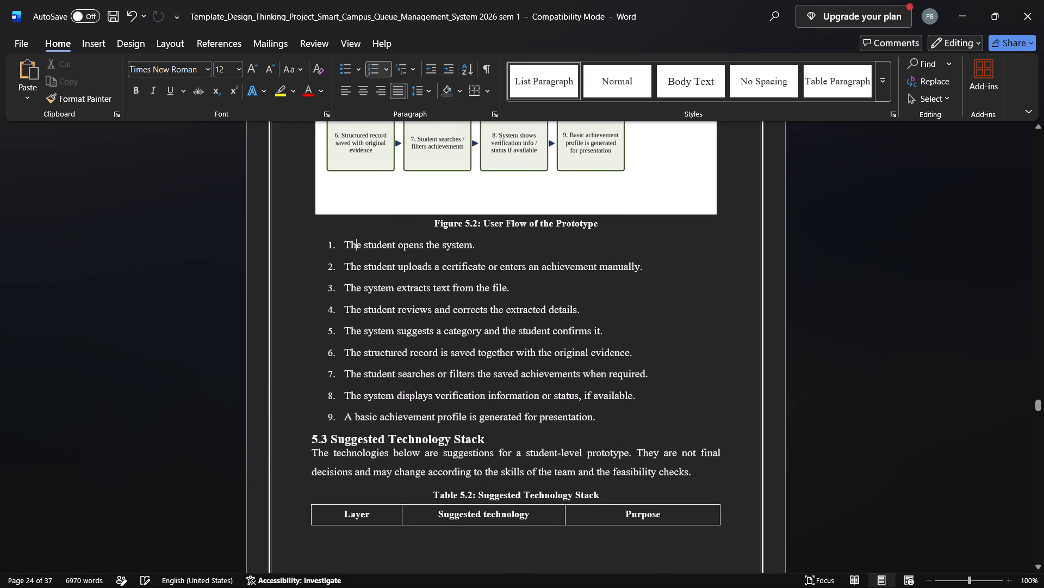
scroll(502, 261, "down", 1)
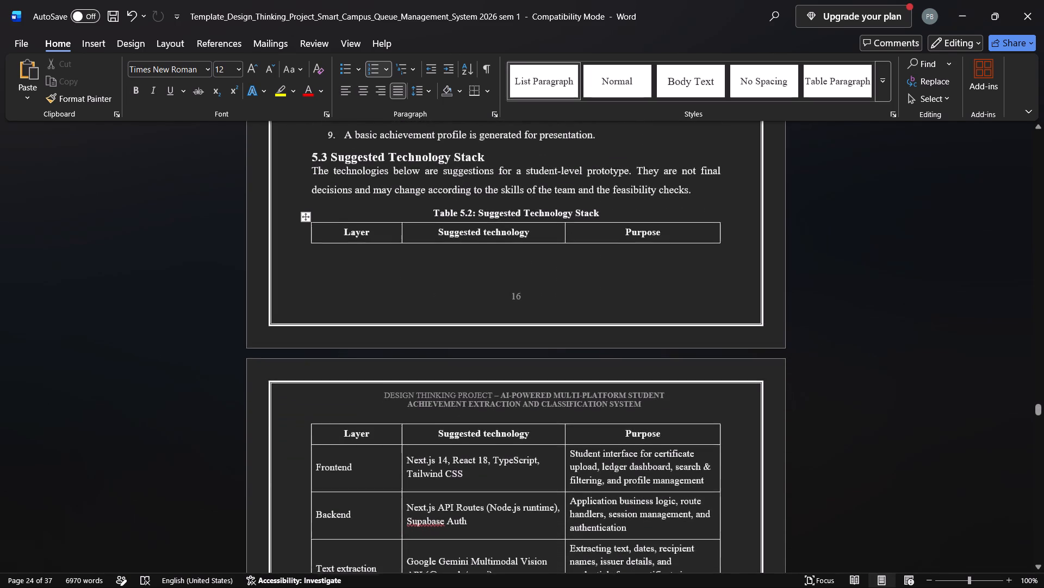
scroll(502, 261, "down", 1)
left_click(502, 261)
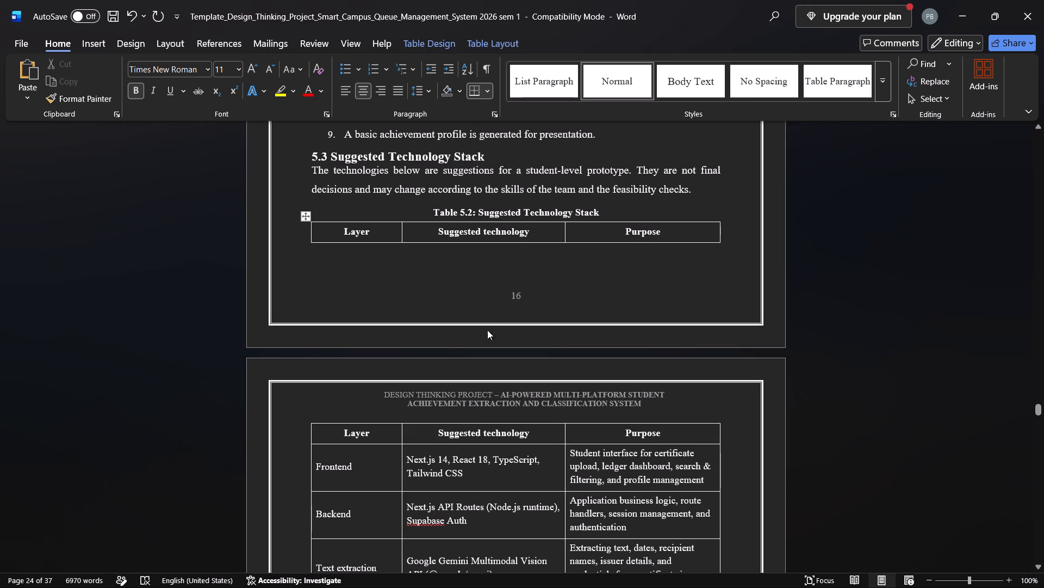
left_click(542, 198)
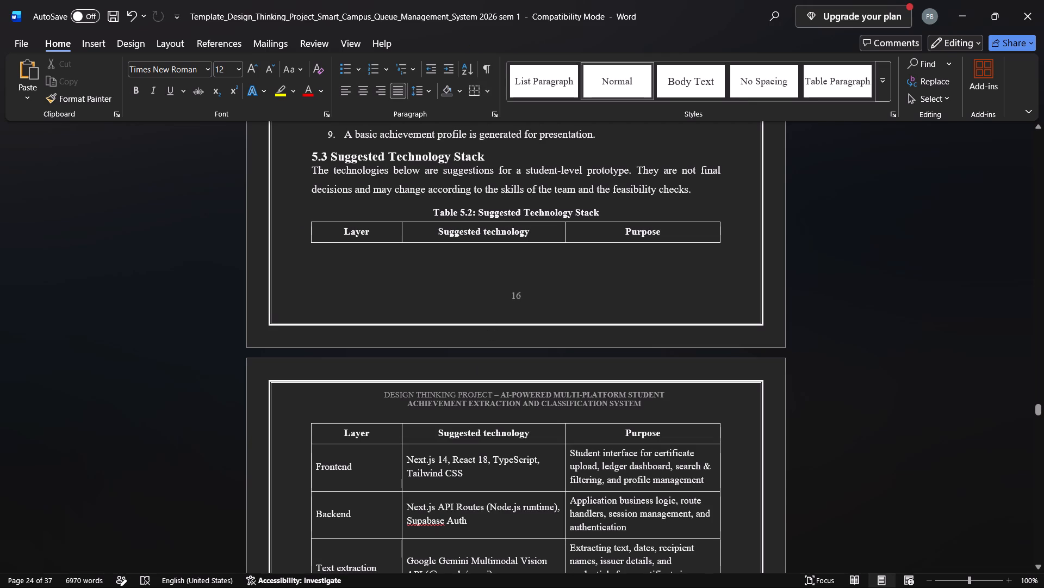
Remove the blank line between the table ending with the Evidence / document row and the Classification module paragraph.
scroll(371, 223, "up", 1)
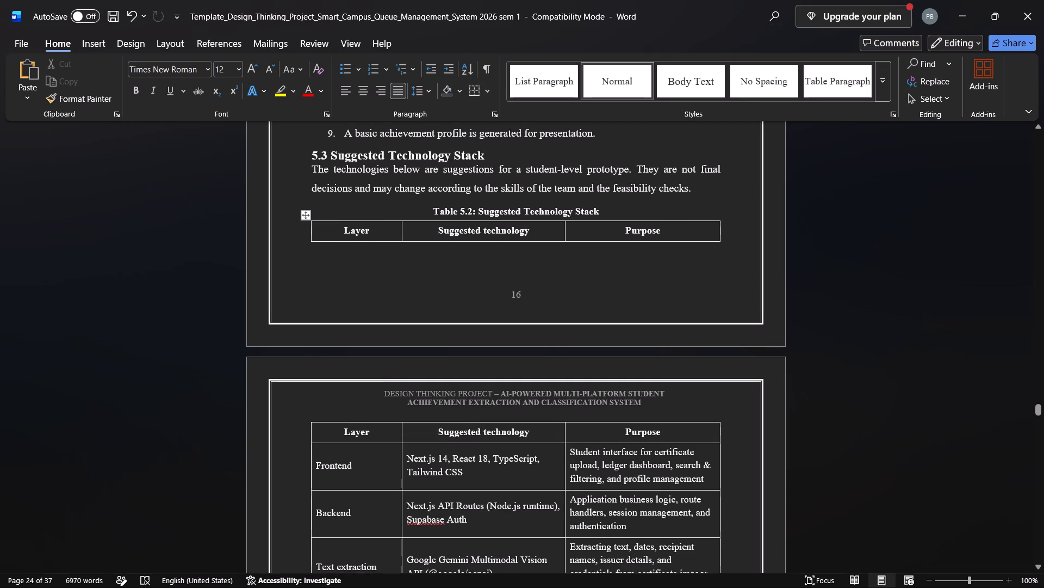
scroll(371, 223, "up", 1)
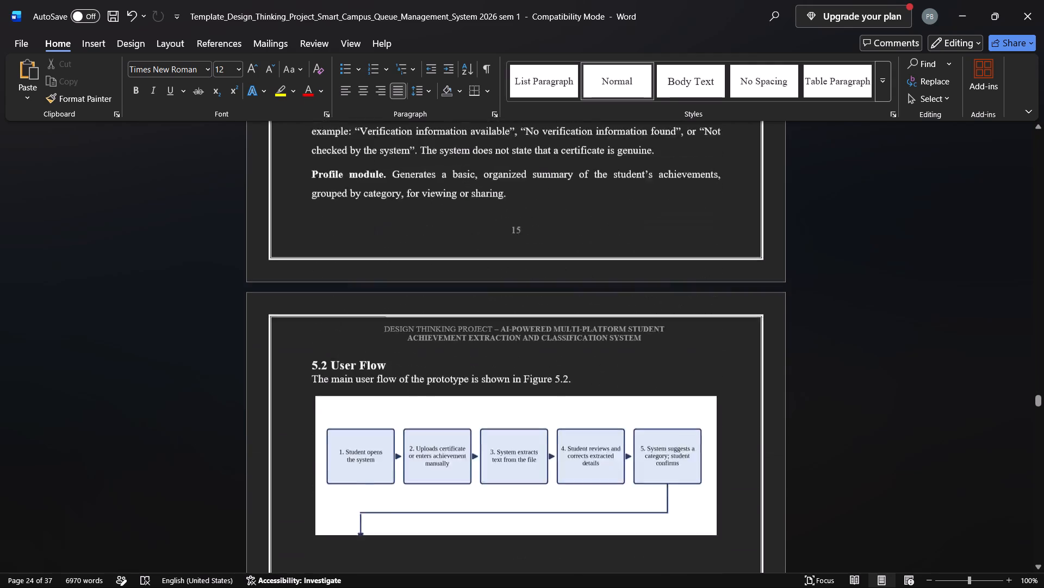
scroll(371, 223, "up", 1)
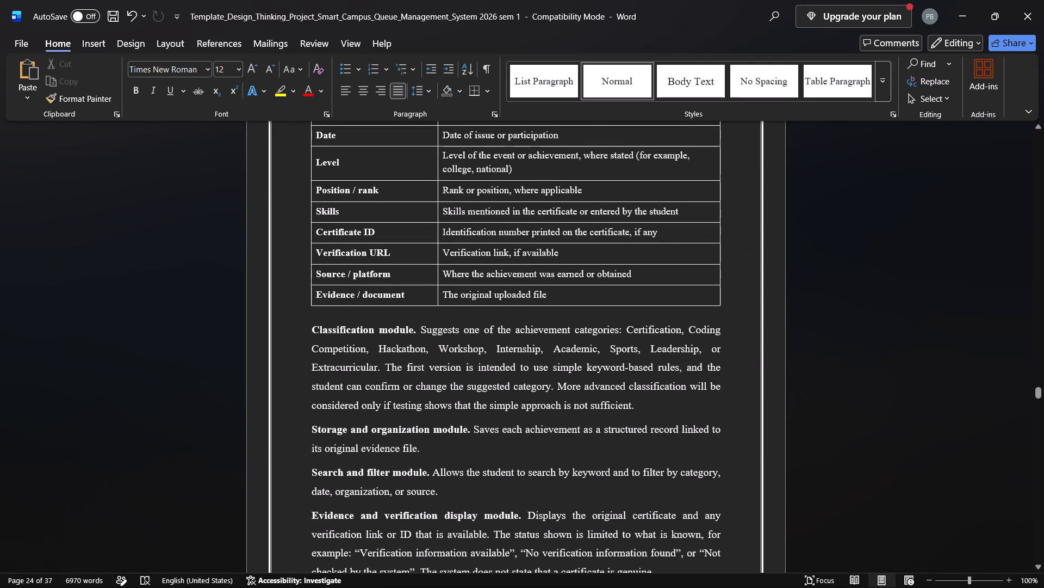
left_click(346, 312)
key("BackSpace")
left_click(308, 330)
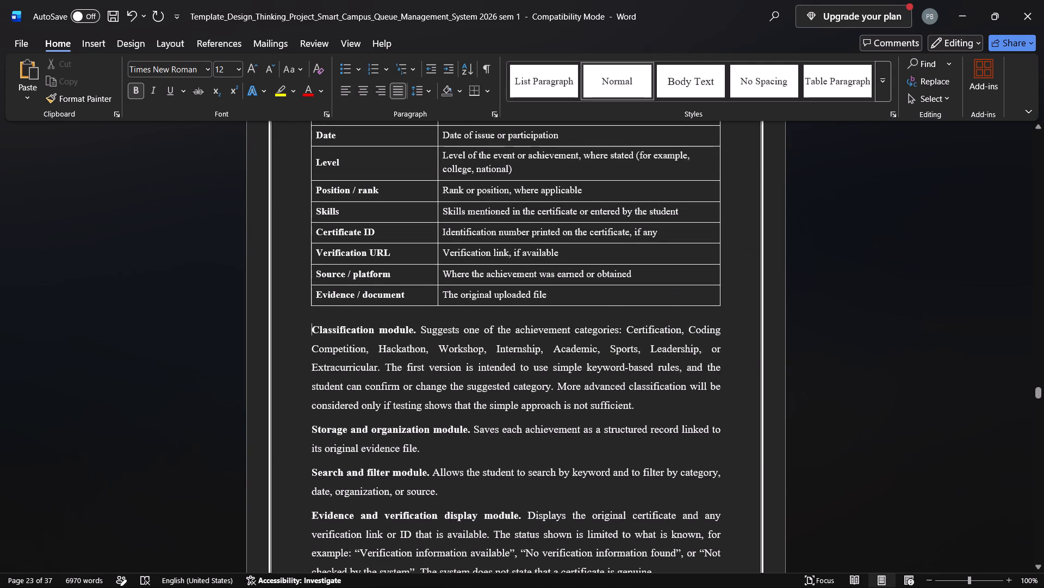
key("BackSpace")
Delete "Search and filter" and its extra comma from the section 5.4 screen list, keeping one space before "Achievement detail and evidence".
scroll(308, 330, "down", 3)
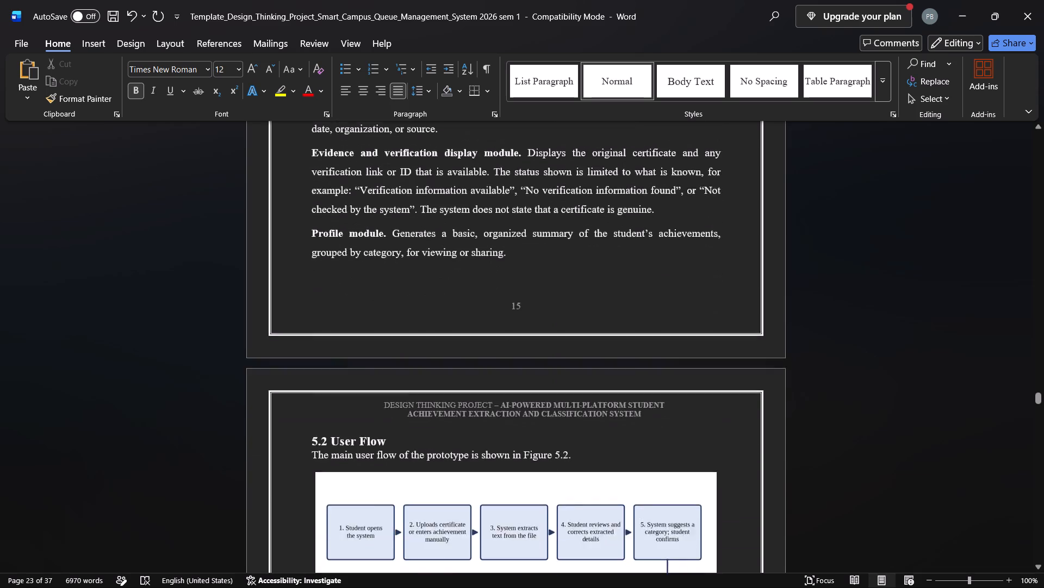
scroll(308, 330, "down", 3)
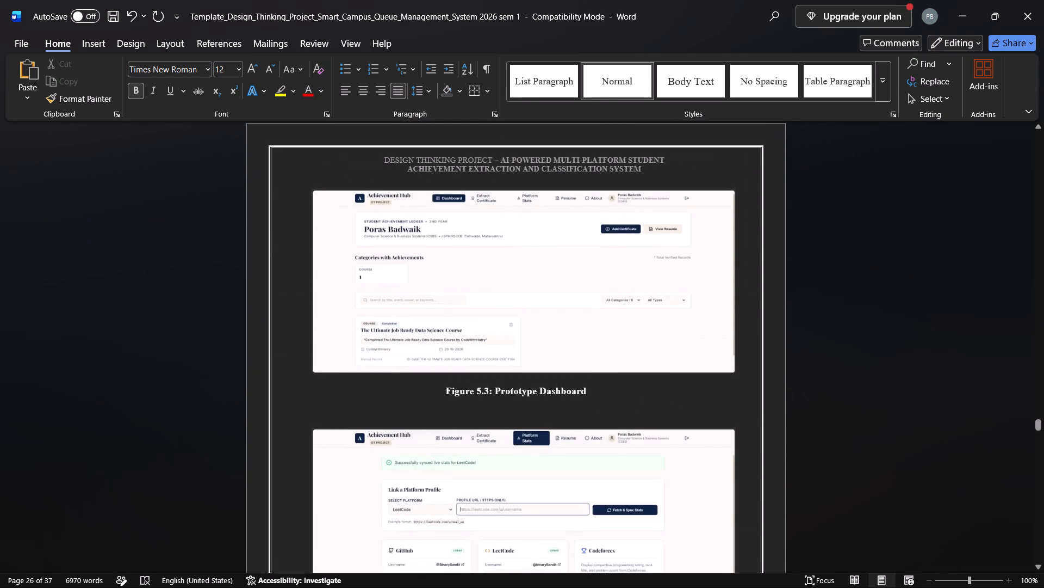
scroll(345, 262, "up", 1)
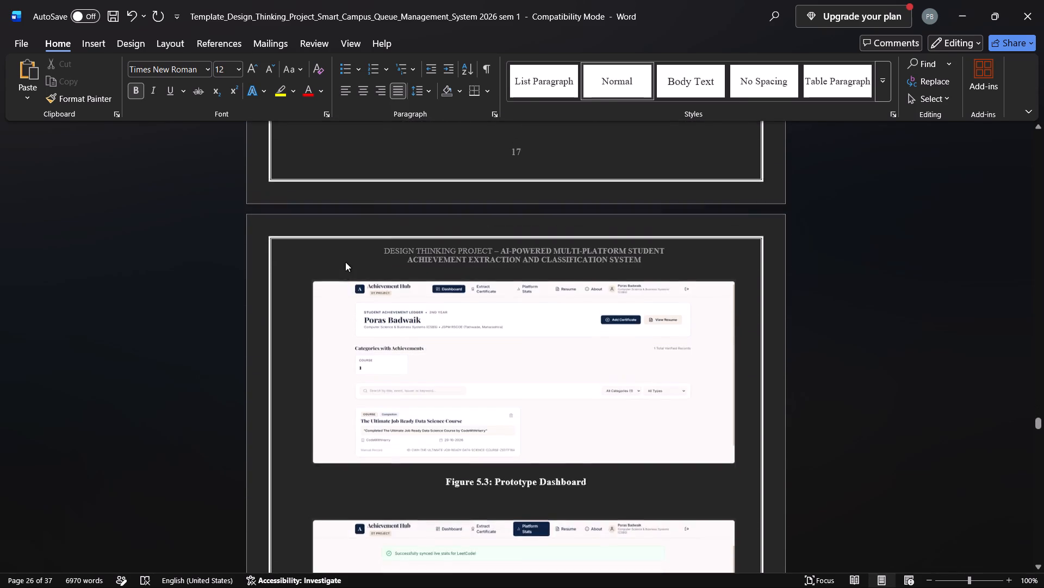
scroll(345, 262, "up", 1)
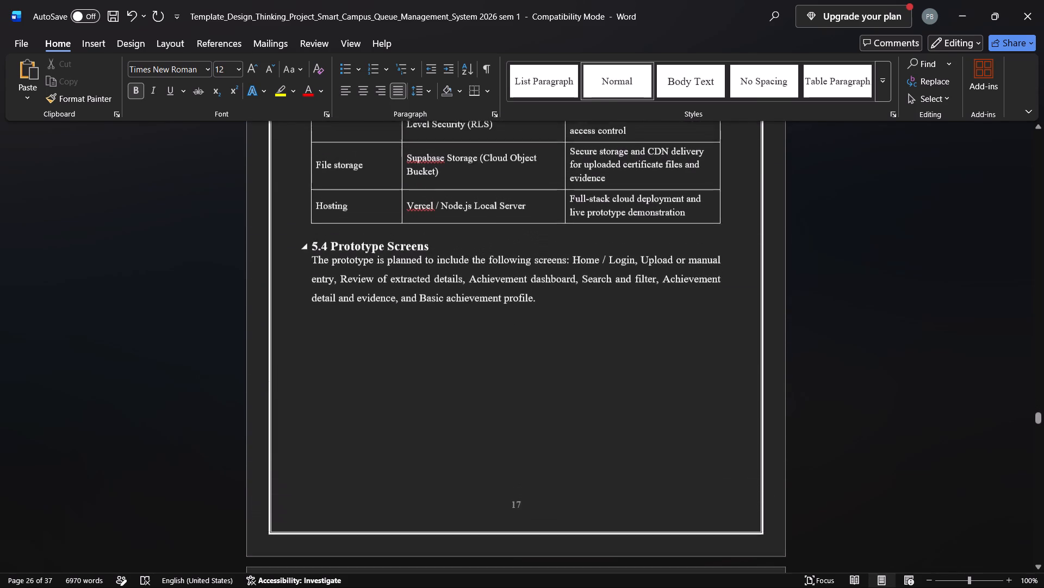
scroll(345, 262, "up", 1)
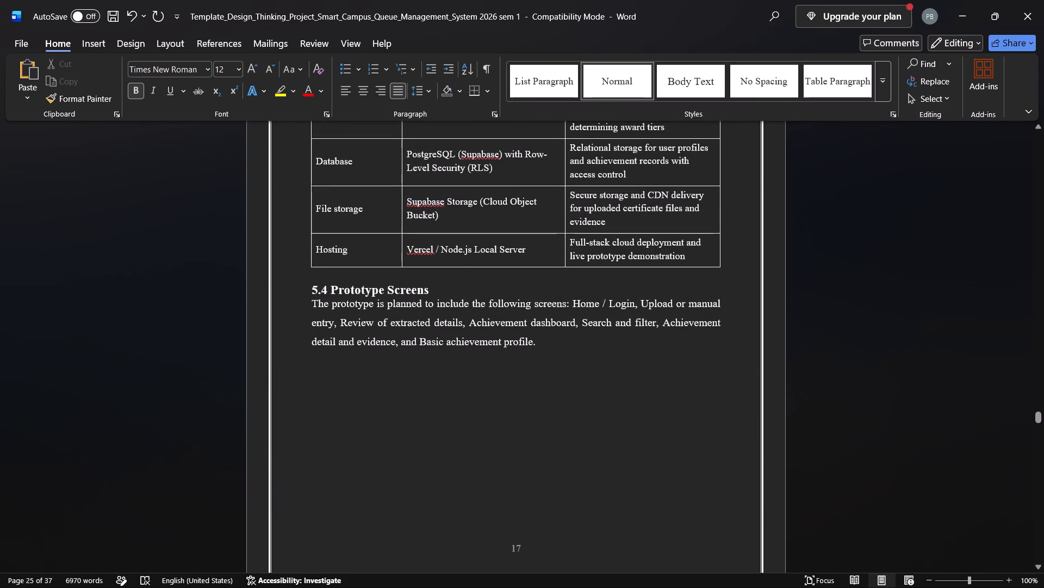
left_click_drag(581, 323, 651, 333)
key("BackSpace")
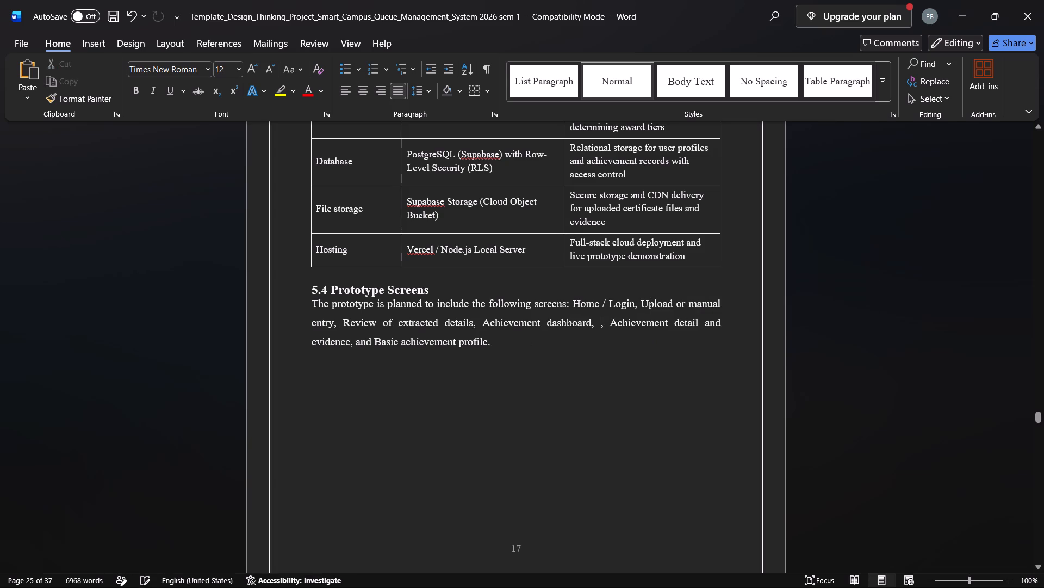
key("Up")
key("Down")
key("Right")
key("backslash")
key("BackSpace")
key("BackSpace")
key("BackSpace")
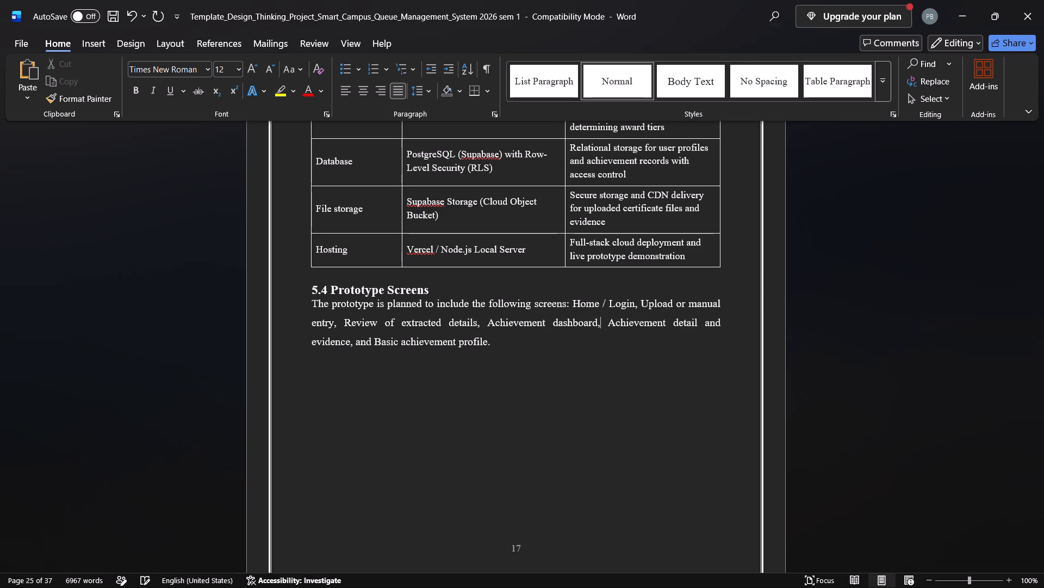
key("Right")
key("BackSpace")
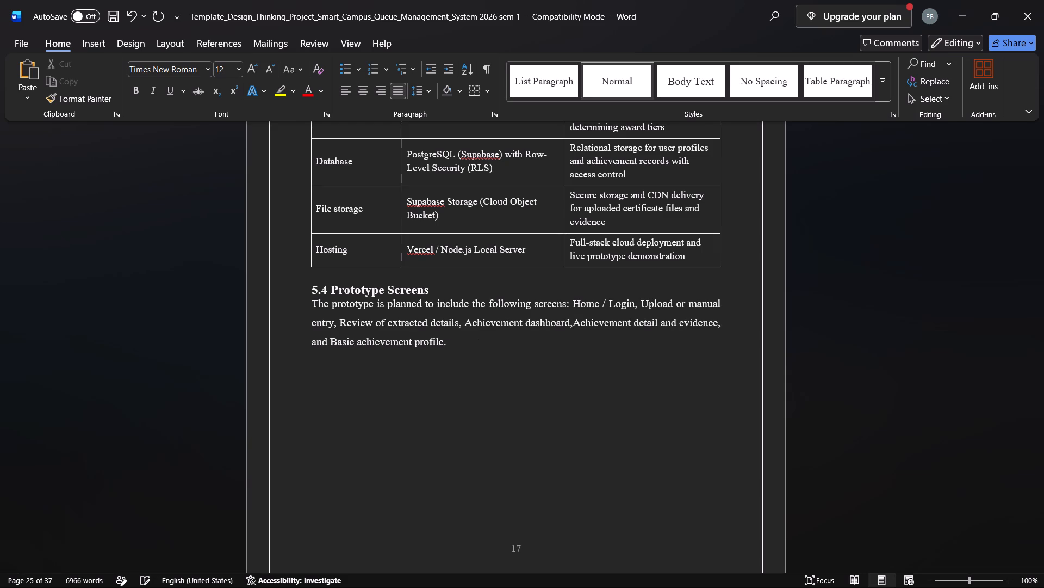
key("space")
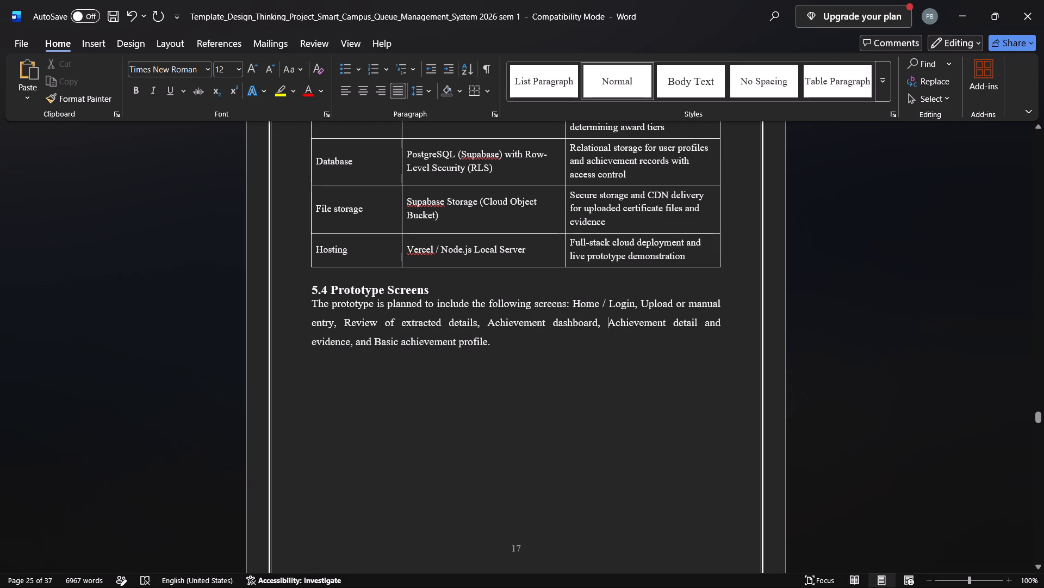
Delete "Review of extracted details" with its leftover comma from the section 5.4 Prototype Screens list.
scroll(432, 347, "down", 1)
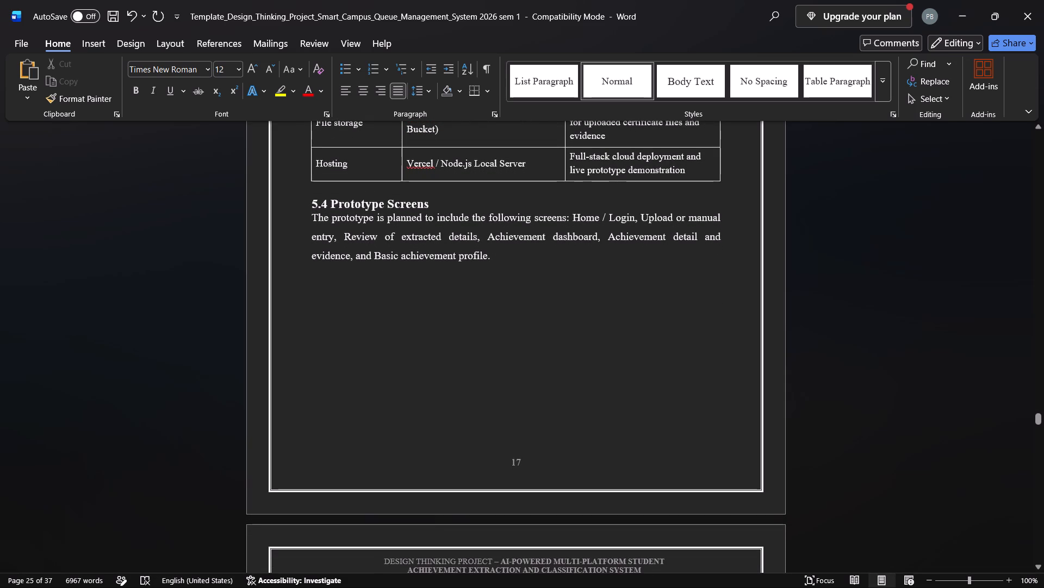
left_click_drag(476, 240, 354, 232)
key("BackSpace")
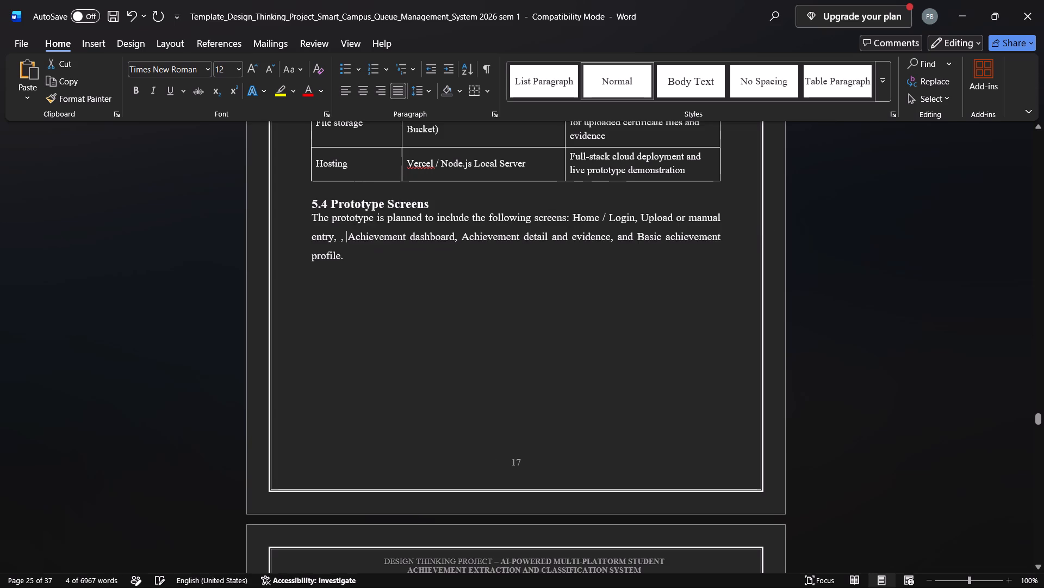
key("BackSpace")
key("BackSpace")
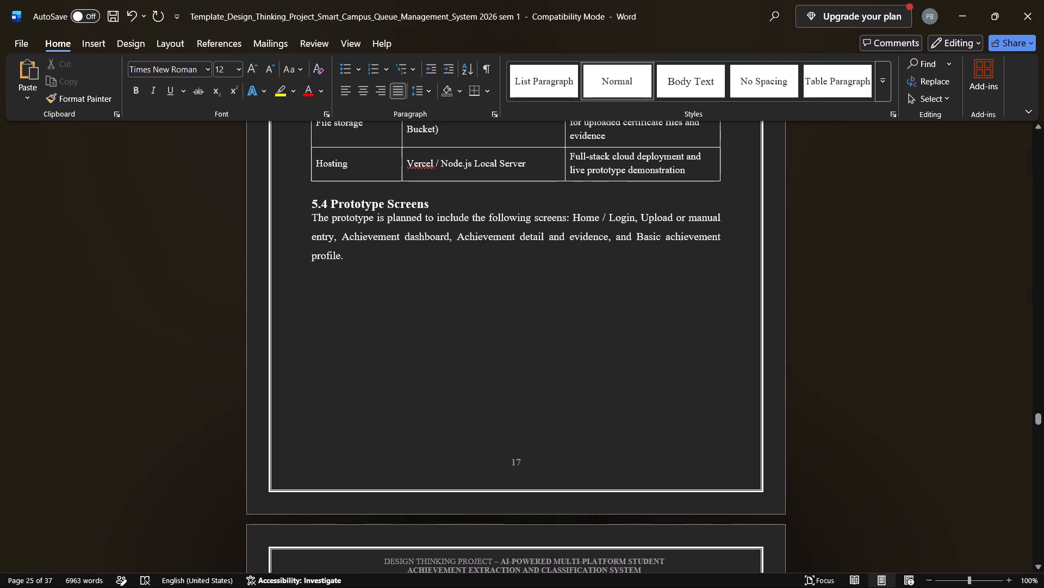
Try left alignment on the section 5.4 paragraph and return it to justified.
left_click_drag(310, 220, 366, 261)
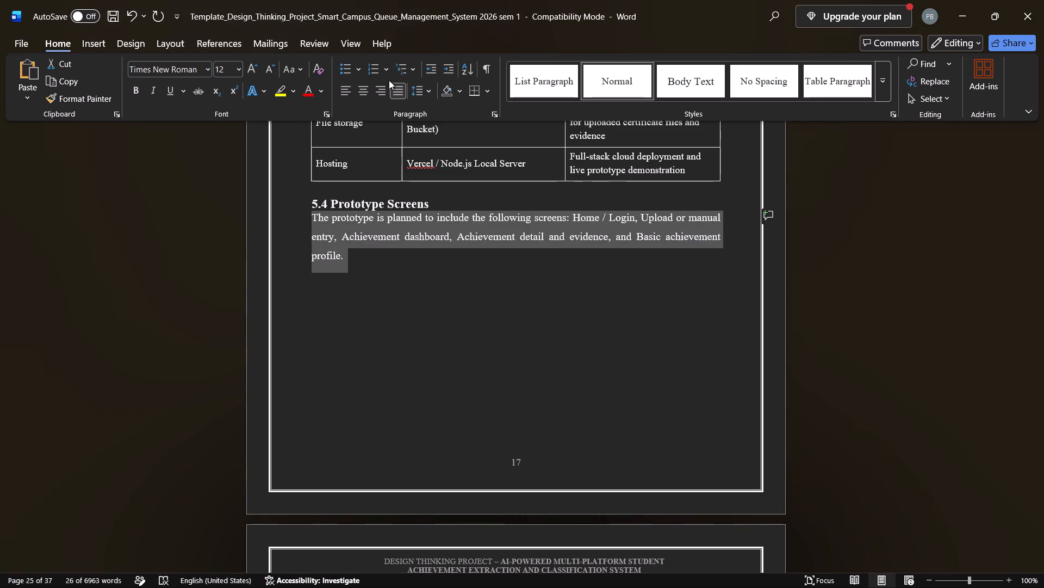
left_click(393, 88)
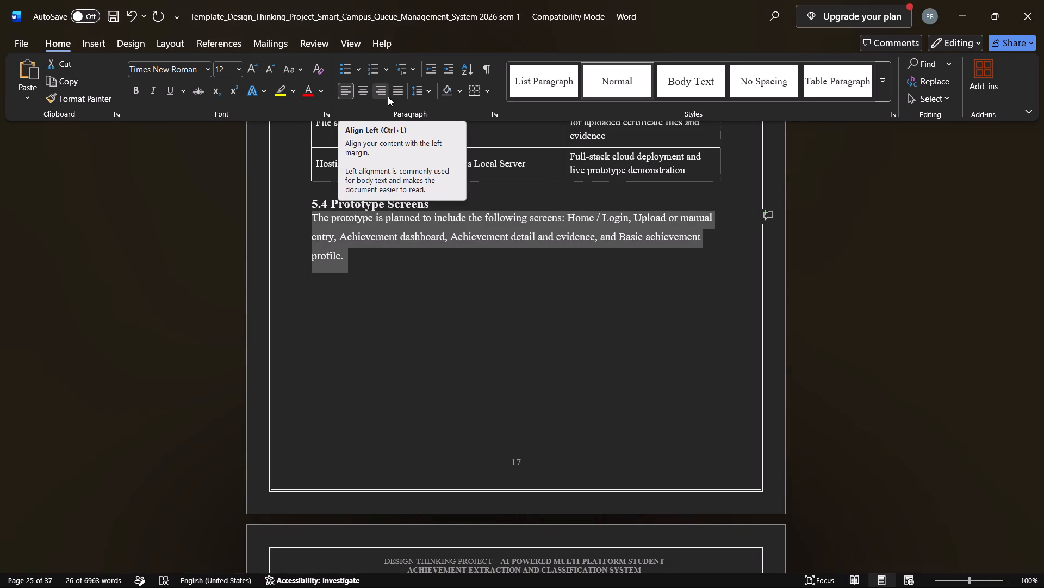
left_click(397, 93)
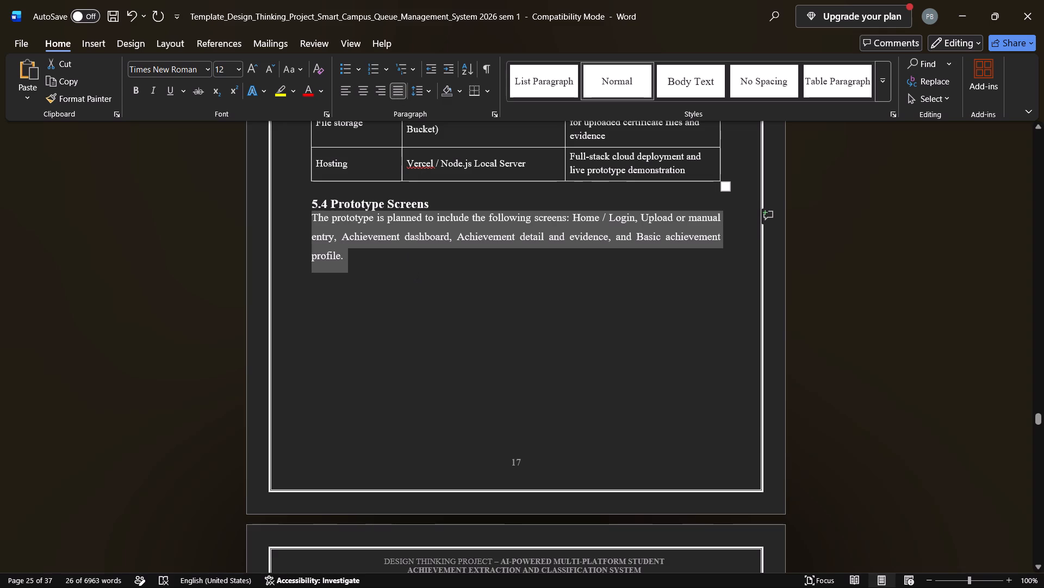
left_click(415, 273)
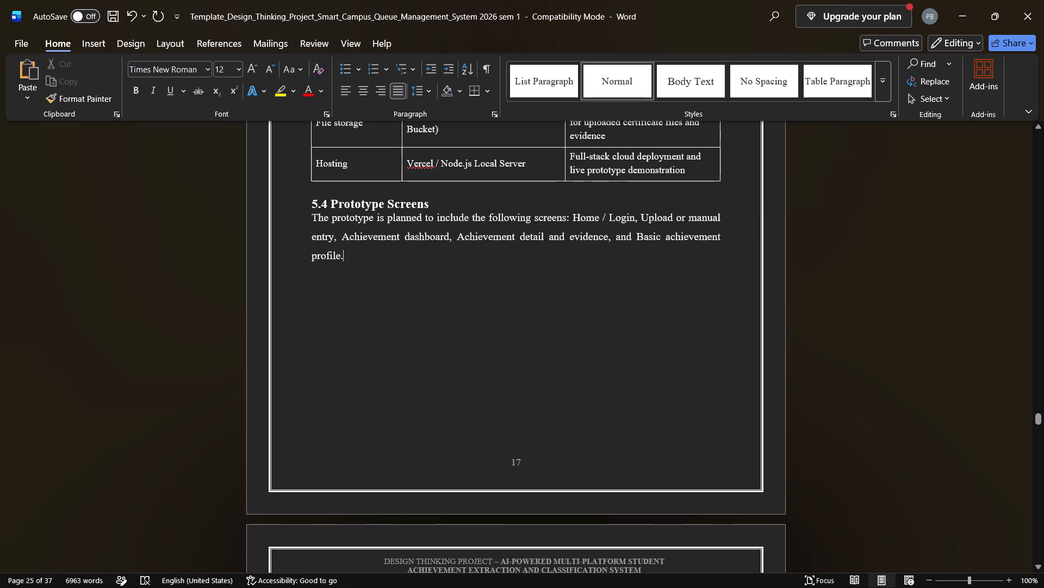
Shorten "Home / Login" to "Home" in the section 5.4 screen list, with the comma directly following it.
left_click(632, 218)
key("BackSpace")
key("BackSpace")
key("BackSpace")
key("BackSpace")
key("BackSpace")
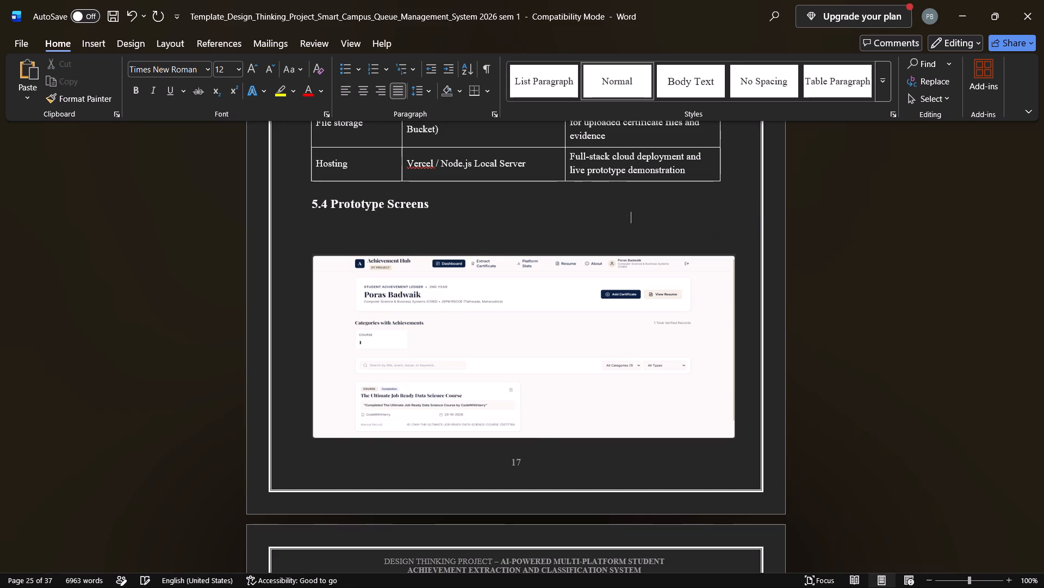
key("BackSpace")
key("BackSpace")
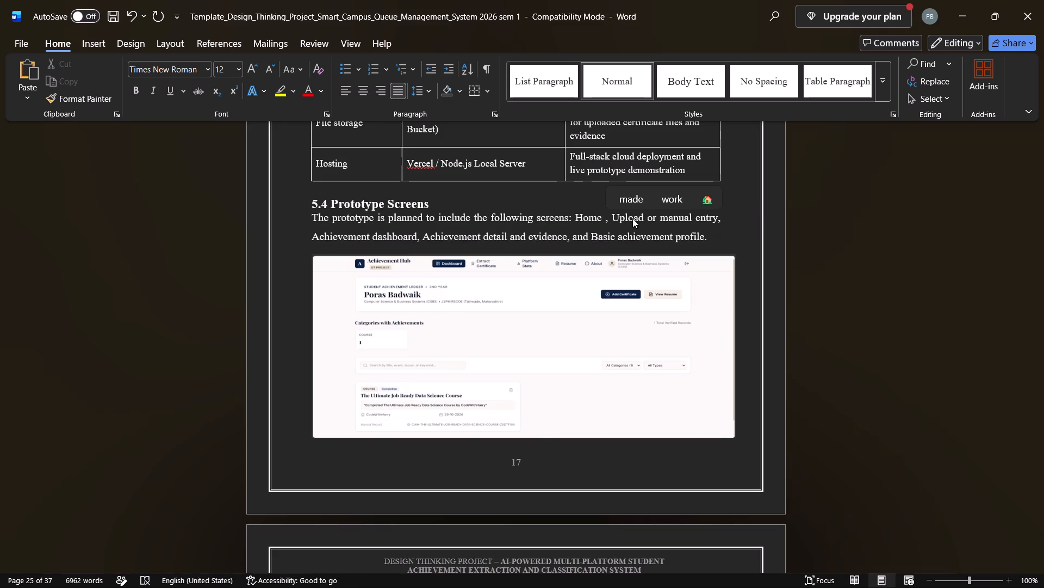
key("BackSpace")
Remove the blank line between Table 5.2 and the 5.4 Prototype Screens heading.
scroll(632, 218, "down", 1)
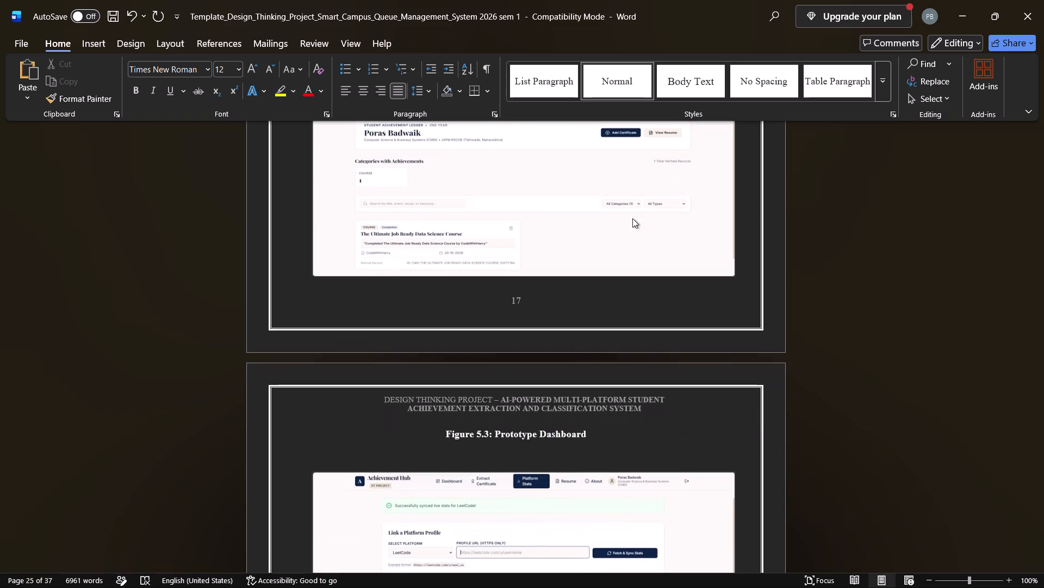
left_click(632, 218)
scroll(607, 305, "down", 1)
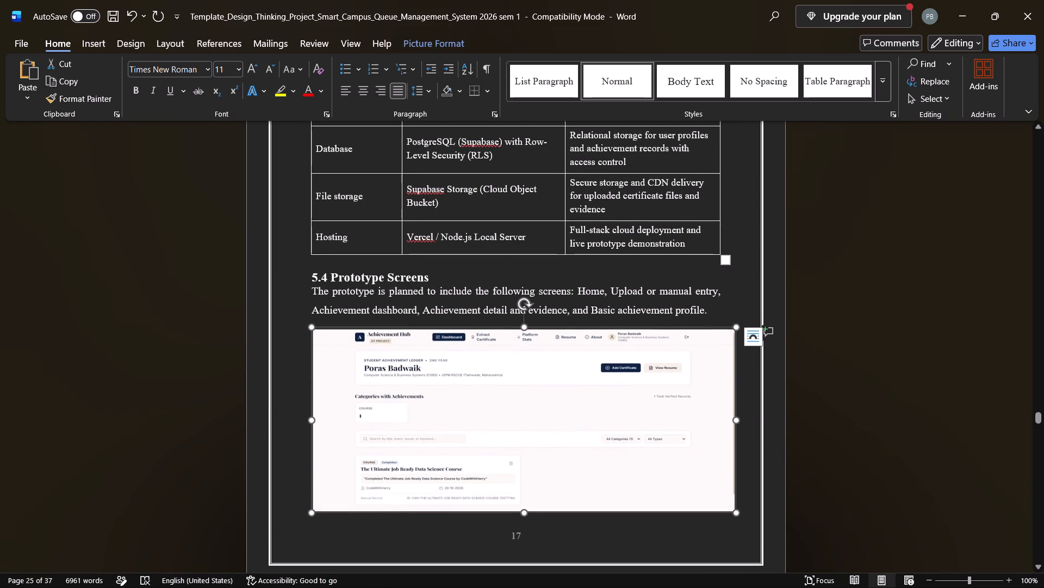
left_click(310, 273)
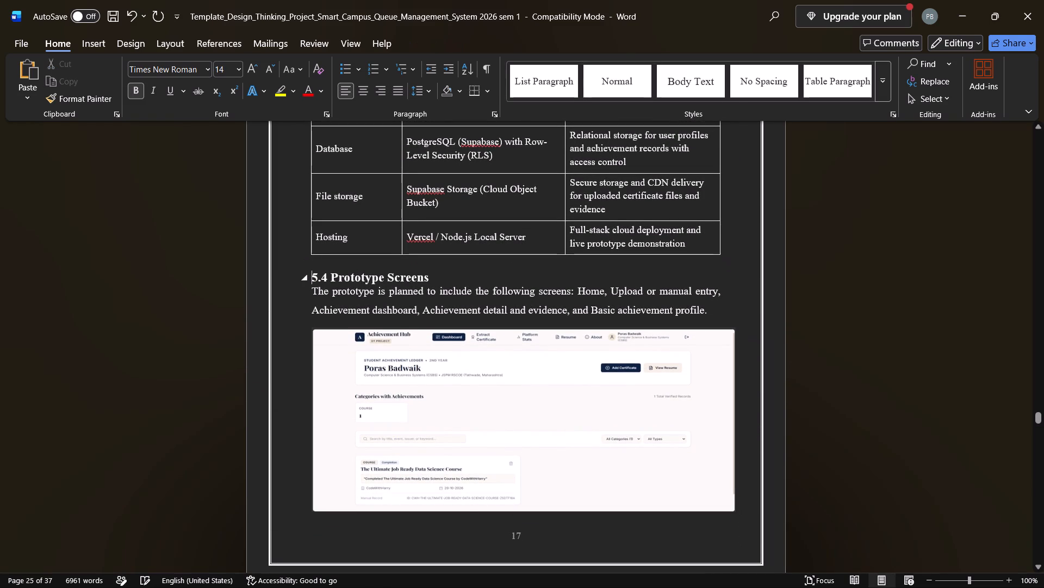
key("BackSpace")
Examine the report's page layout around Figure 5.3, the front matter, the contents table, Chapters 2 and 3, and the List of Figures.
scroll(428, 397, "right", 1)
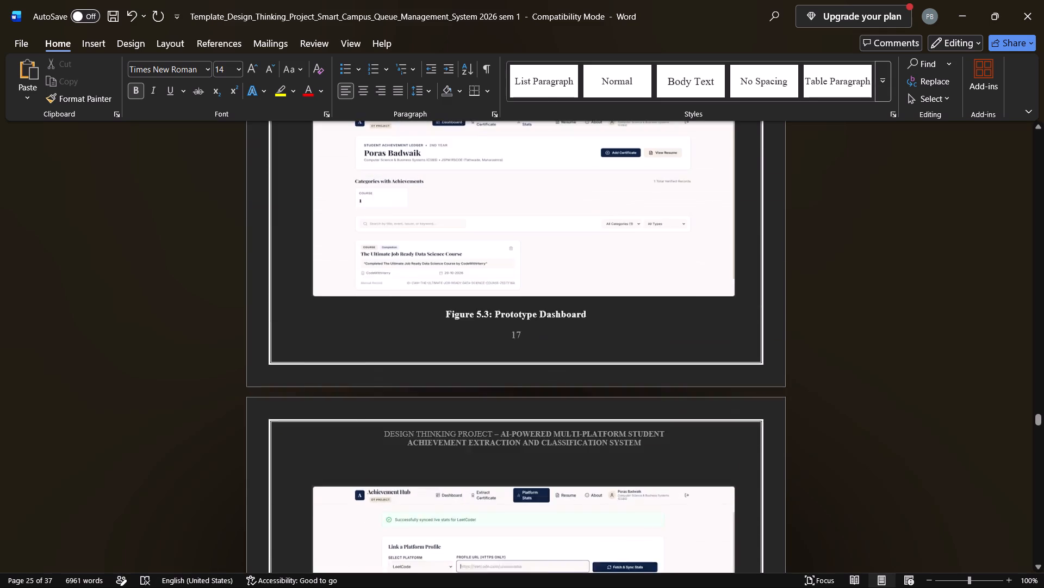
scroll(428, 397, "right", 2)
scroll(428, 397, "down", 1)
scroll(428, 397, "up", 9)
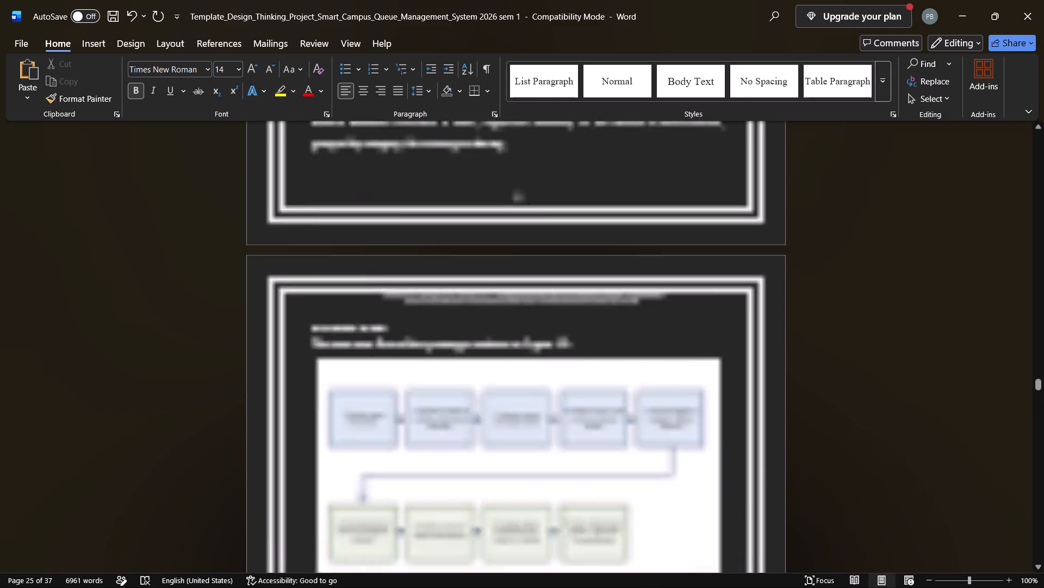
scroll(428, 397, "up", 16)
scroll(428, 397, "down", 3)
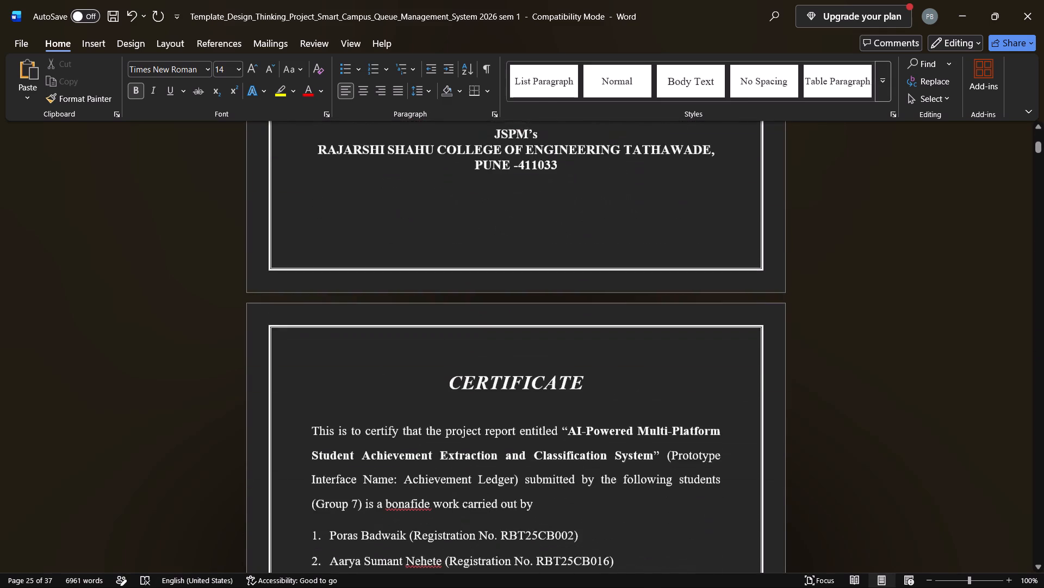
scroll(428, 397, "down", 5)
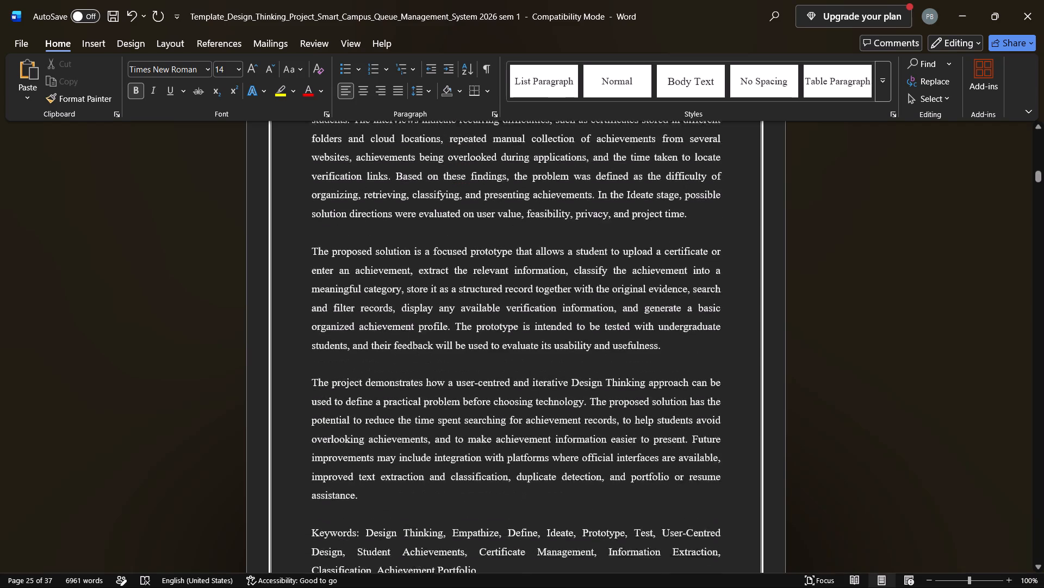
scroll(428, 397, "down", 1)
scroll(428, 397, "right", 1)
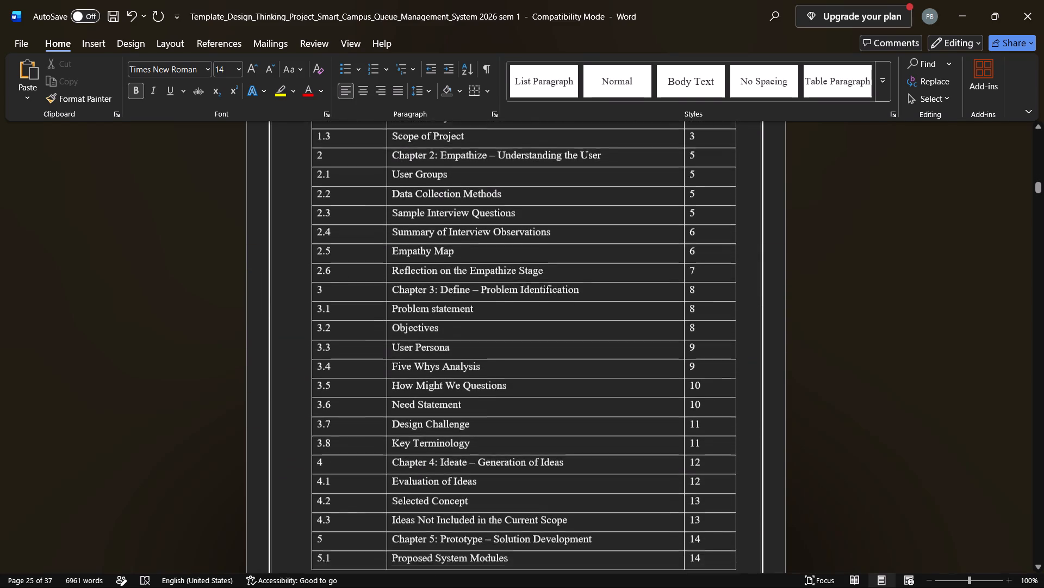
scroll(428, 397, "right", 1)
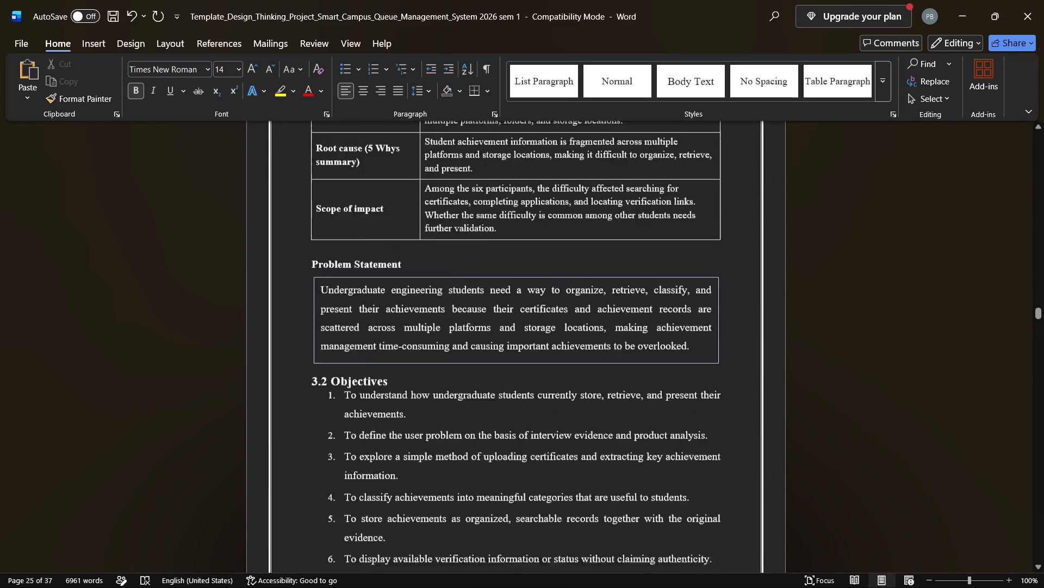
scroll(428, 397, "right", 1)
scroll(428, 397, "up", 3)
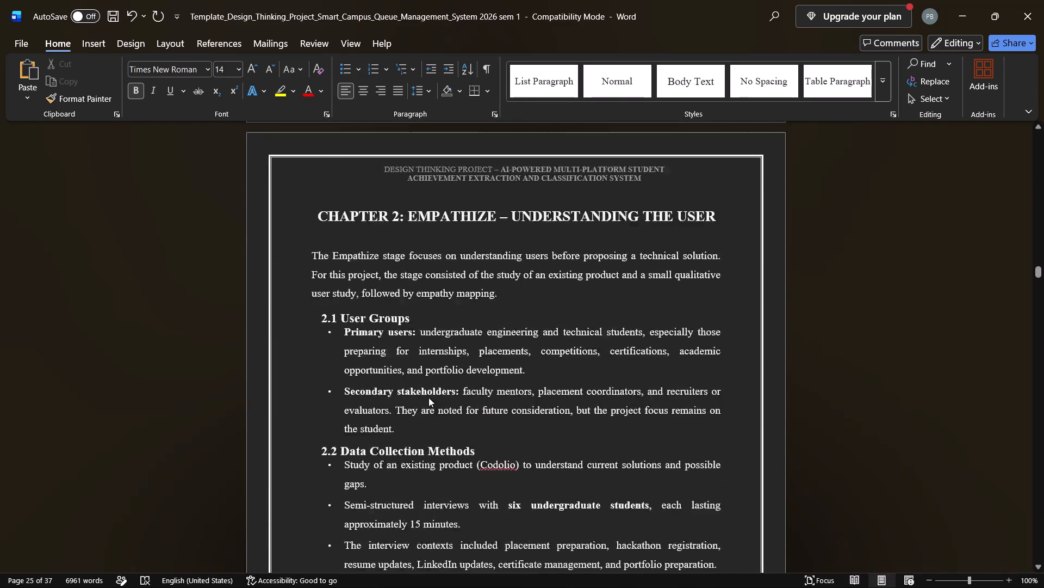
scroll(428, 397, "up", 5)
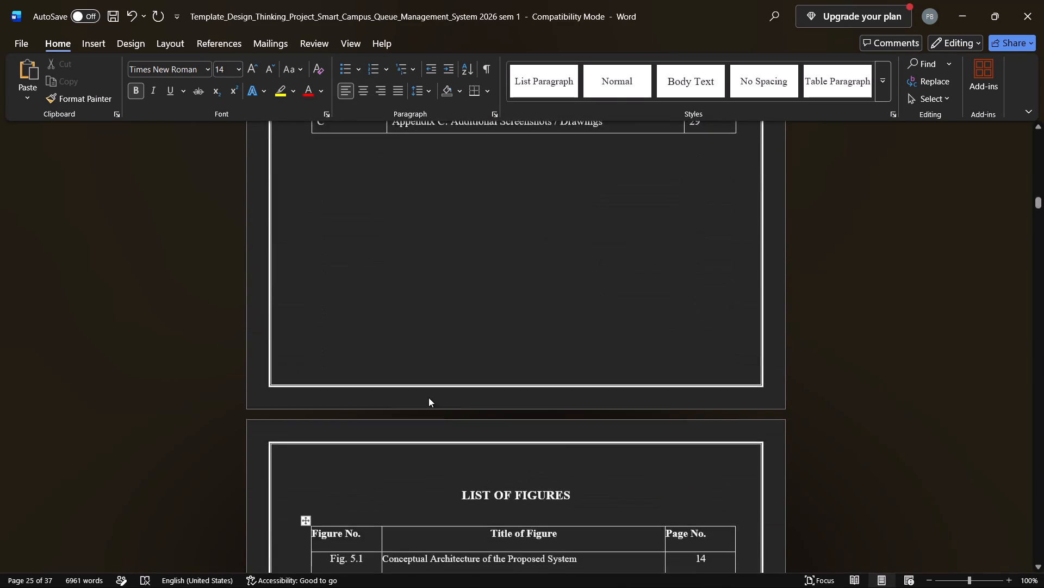
Examine the Index entries with their page numbers, and the List of Figures table.
scroll(428, 397, "up", 4)
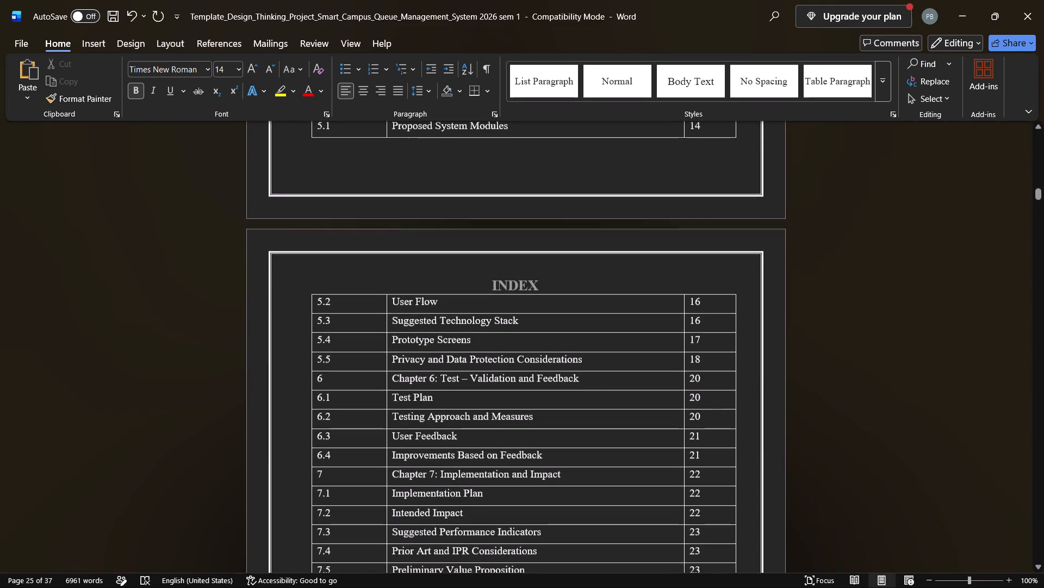
scroll(428, 397, "up", 1)
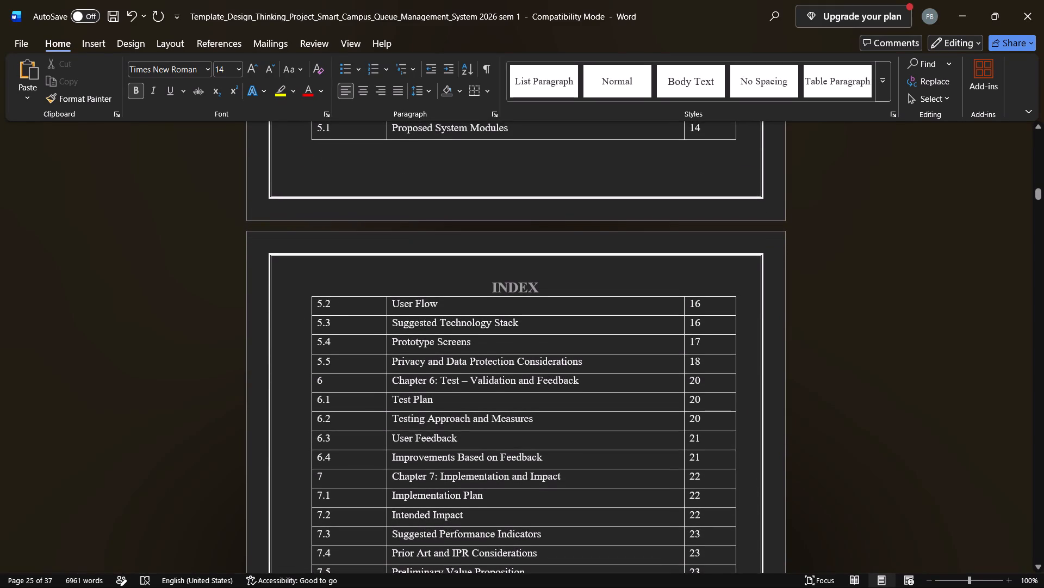
scroll(428, 397, "down", 15)
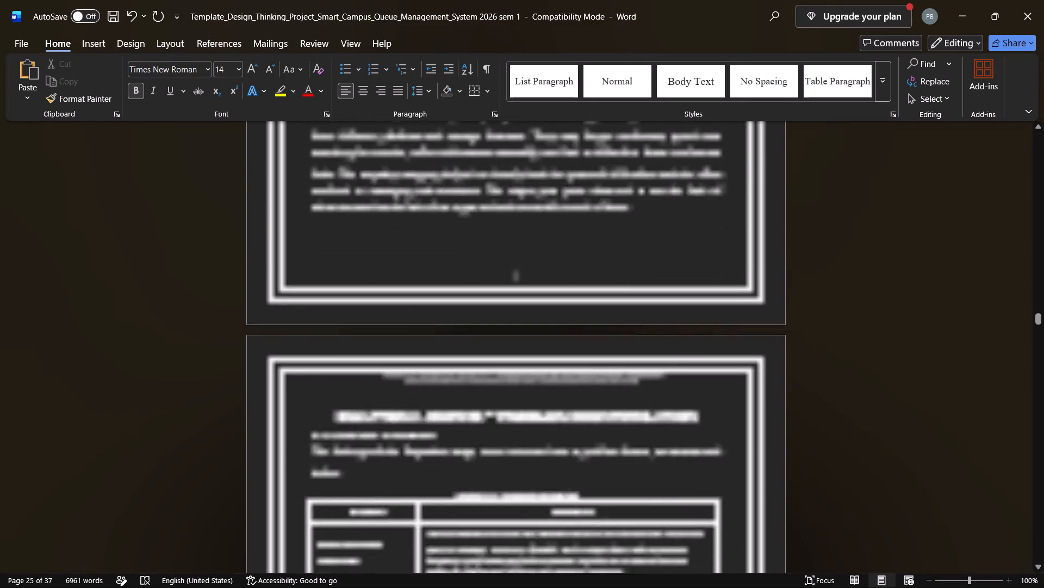
scroll(428, 397, "down", 4)
scroll(428, 397, "up", 6)
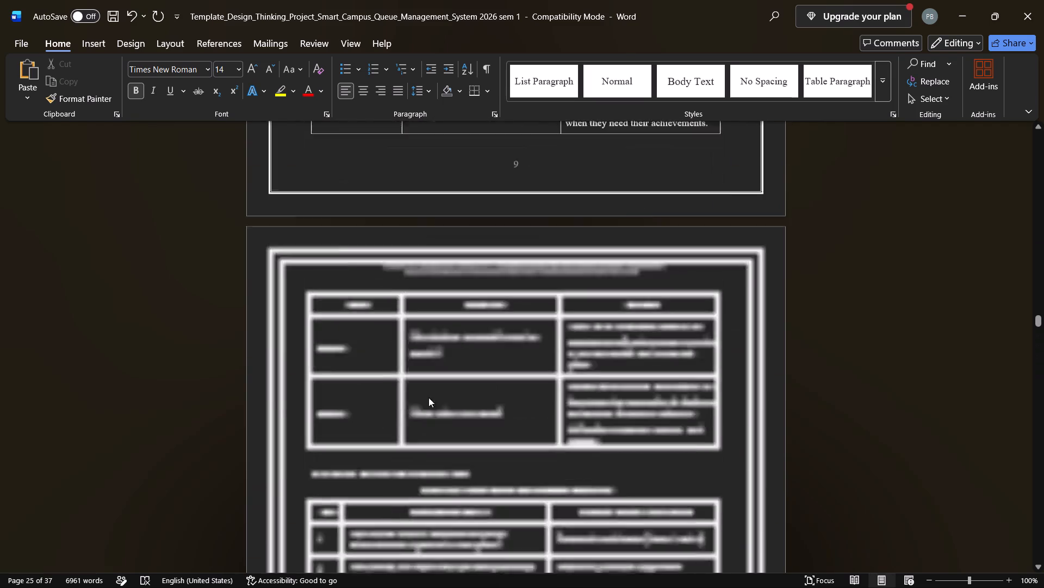
scroll(428, 397, "up", 11)
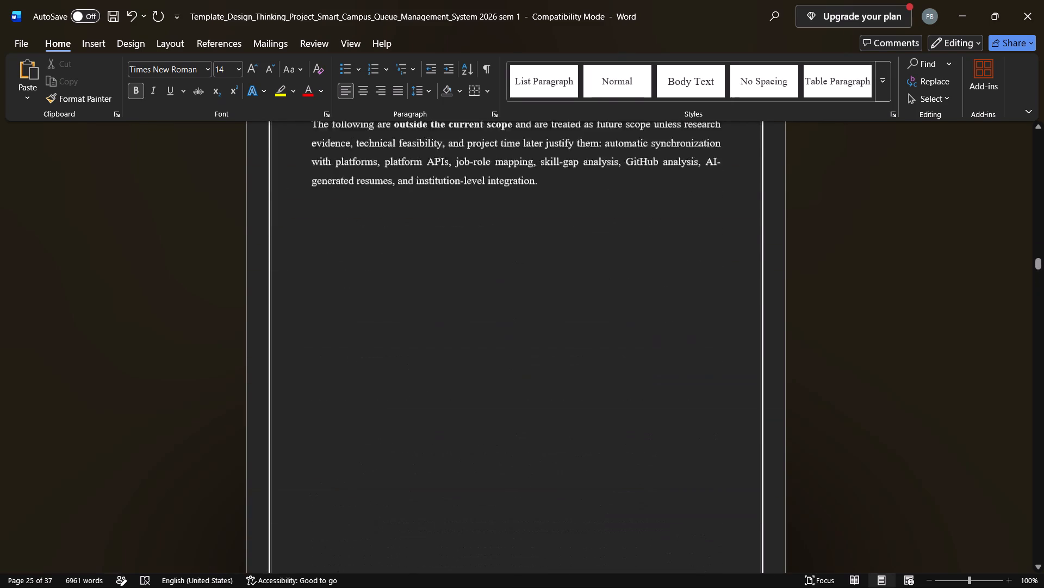
scroll(428, 397, "up", 7)
scroll(428, 397, "right", 1)
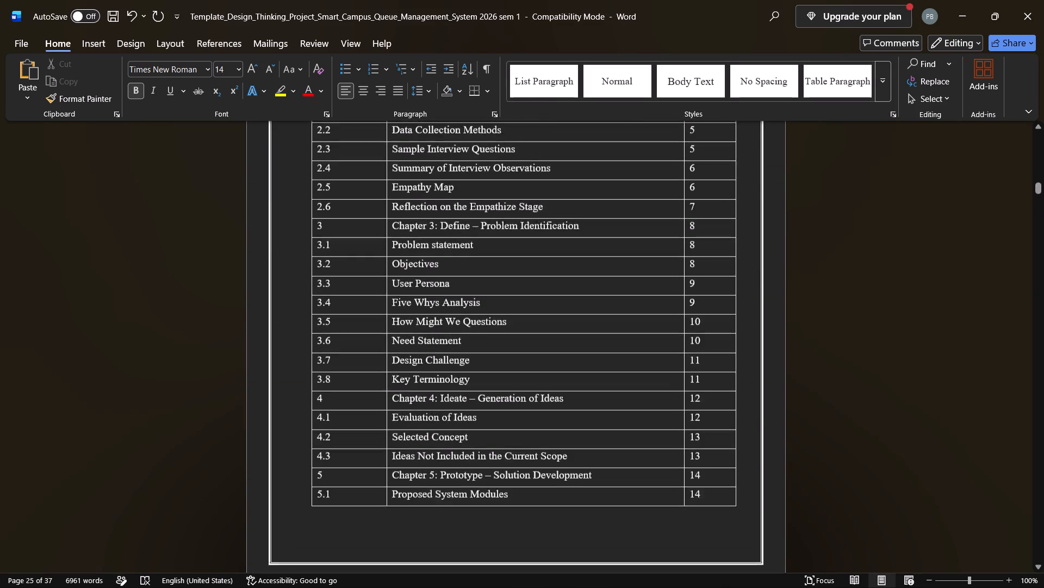
scroll(428, 397, "right", 1)
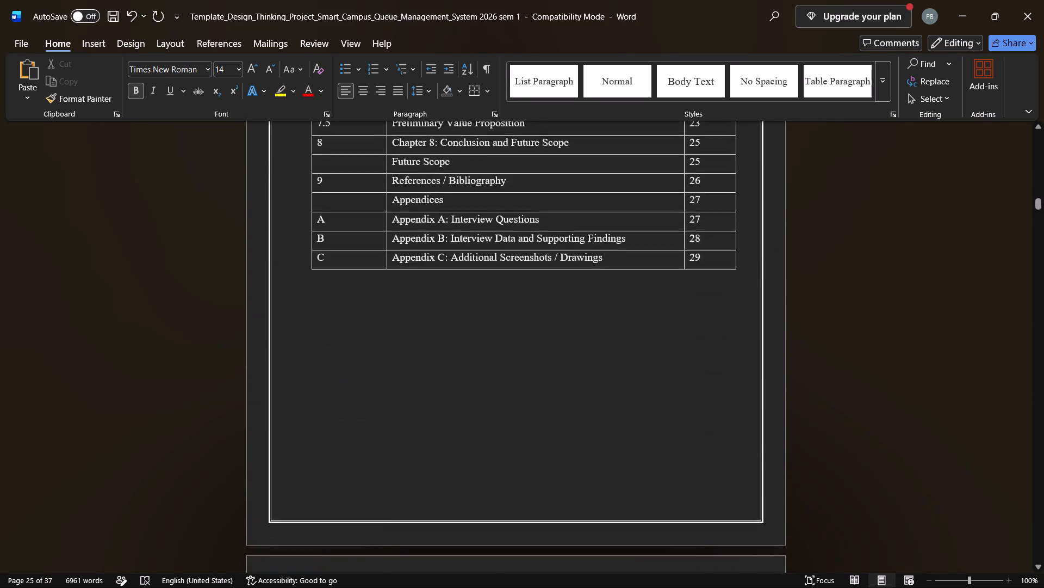
scroll(428, 397, "right", 2)
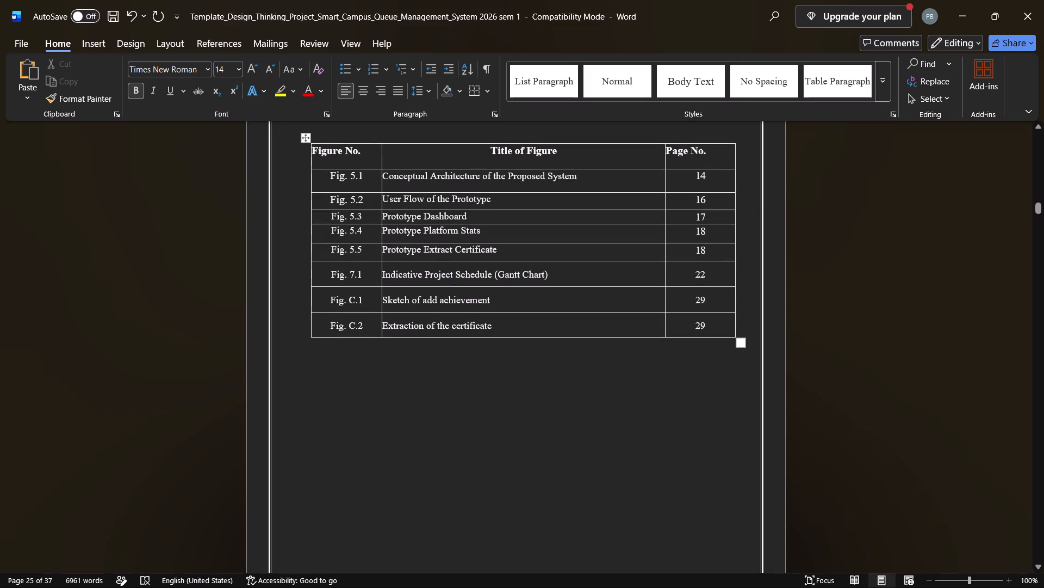
Examine the report's pages from Appendix C back through Chapters 7 and 5 to the Chapter 3 problem statement and objectives.
scroll(717, 222, "down", 16)
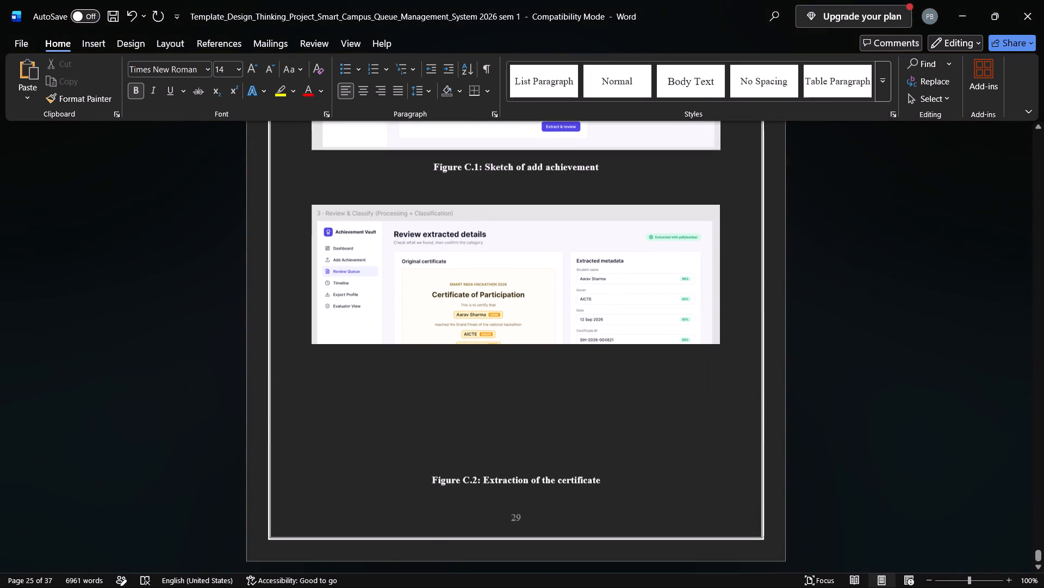
scroll(717, 222, "up", 7)
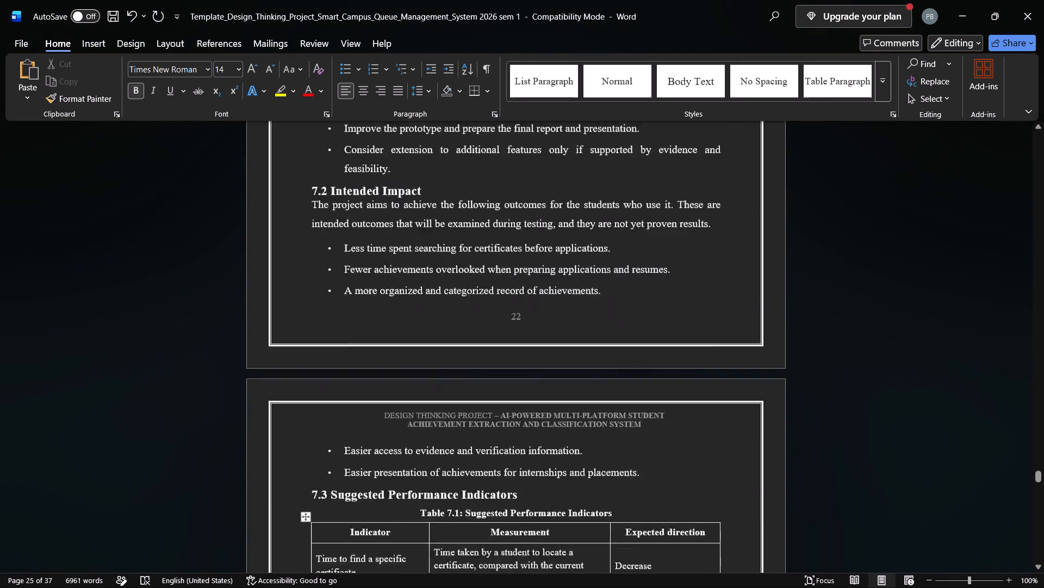
scroll(717, 222, "up", 5)
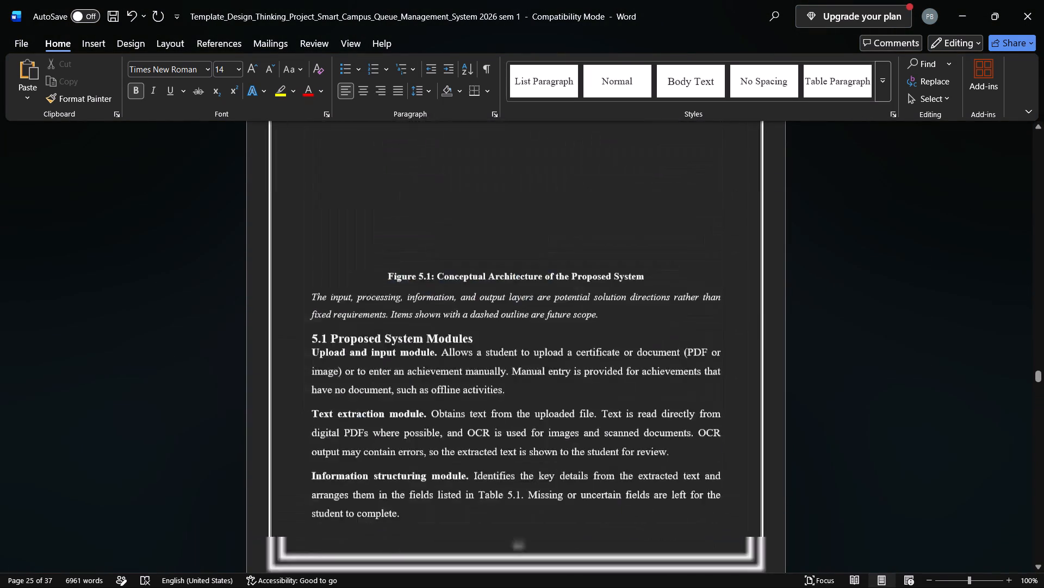
scroll(717, 222, "up", 2)
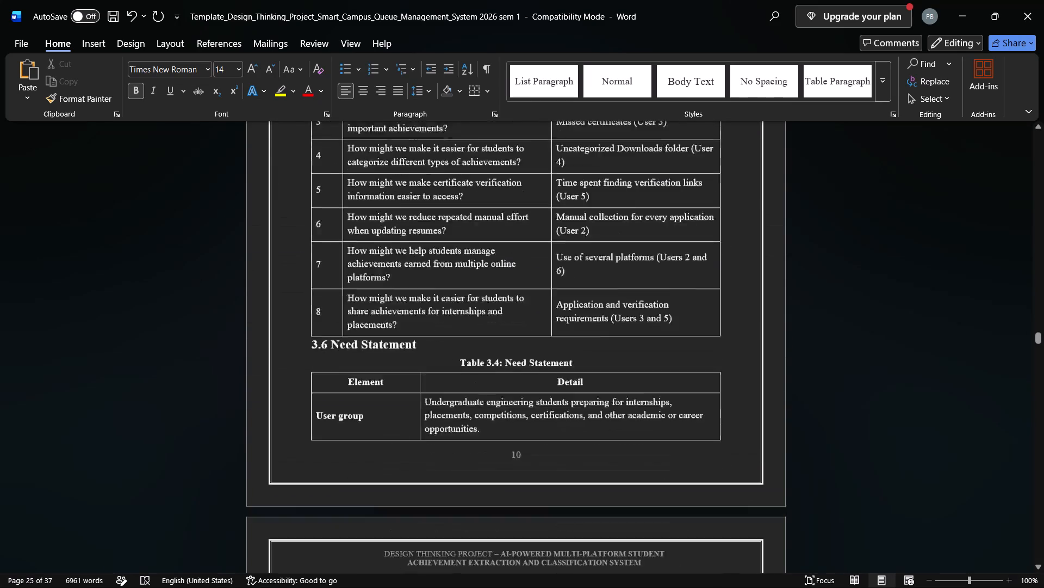
scroll(717, 222, "up", 2)
scroll(717, 222, "right", 1)
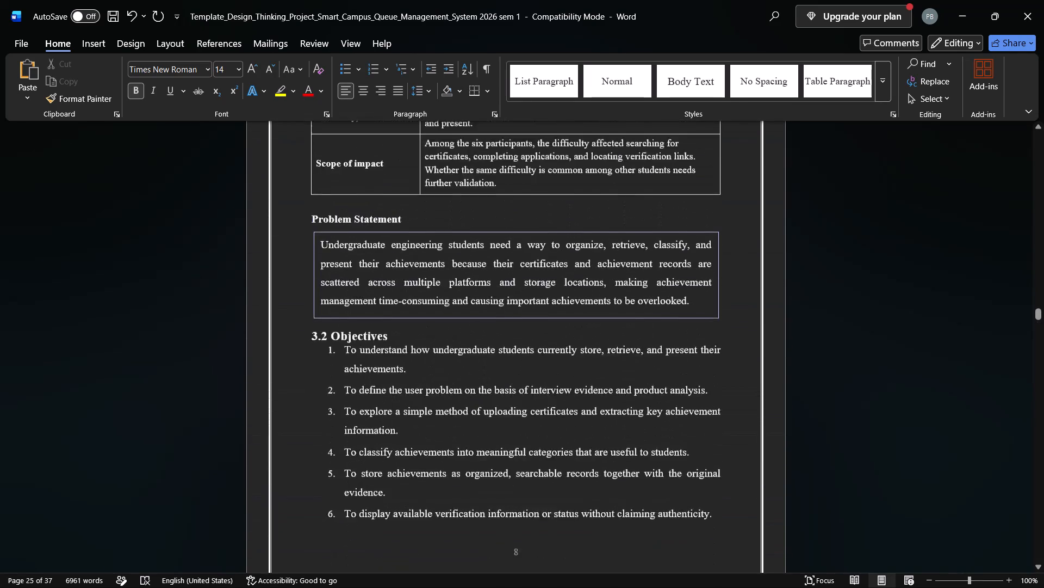
scroll(717, 222, "right", 1)
Examine the layout of Chapters 4 and 5, especially where Table 5.2 Suggested Technology Stack breaks across pages.
scroll(717, 222, "down", 4)
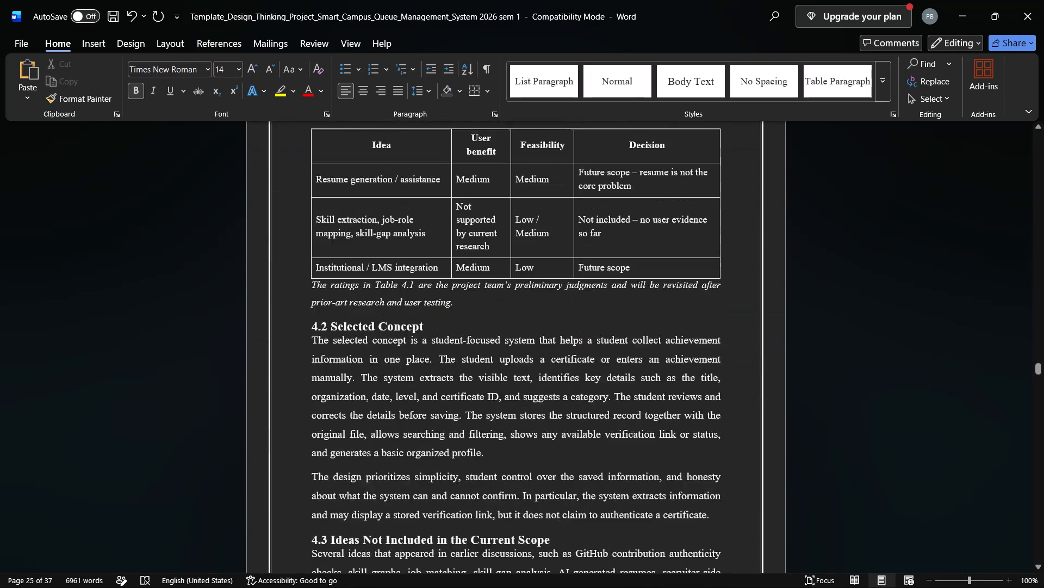
scroll(717, 222, "down", 7)
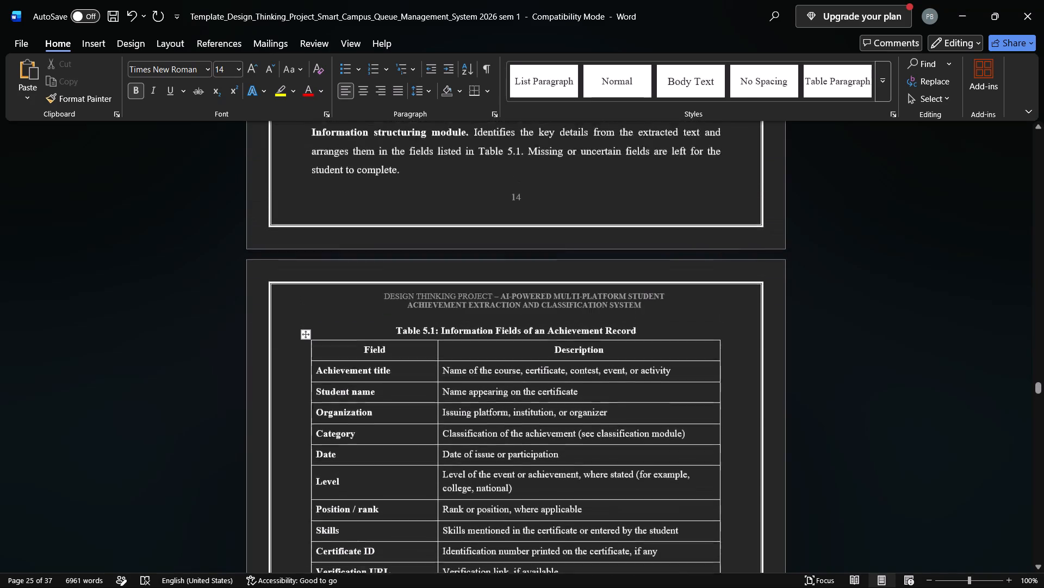
scroll(717, 222, "down", 2)
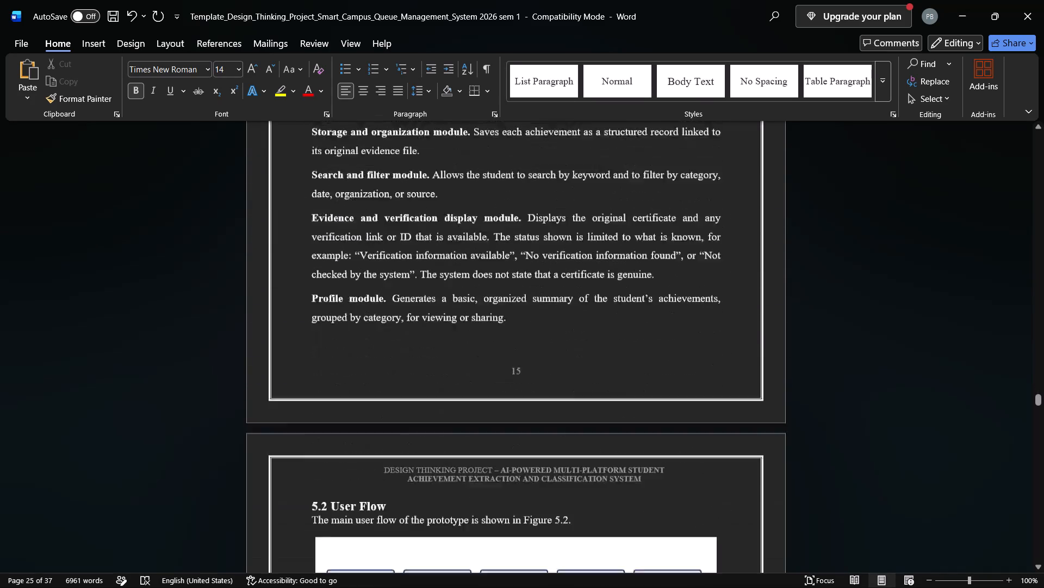
scroll(717, 222, "down", 3)
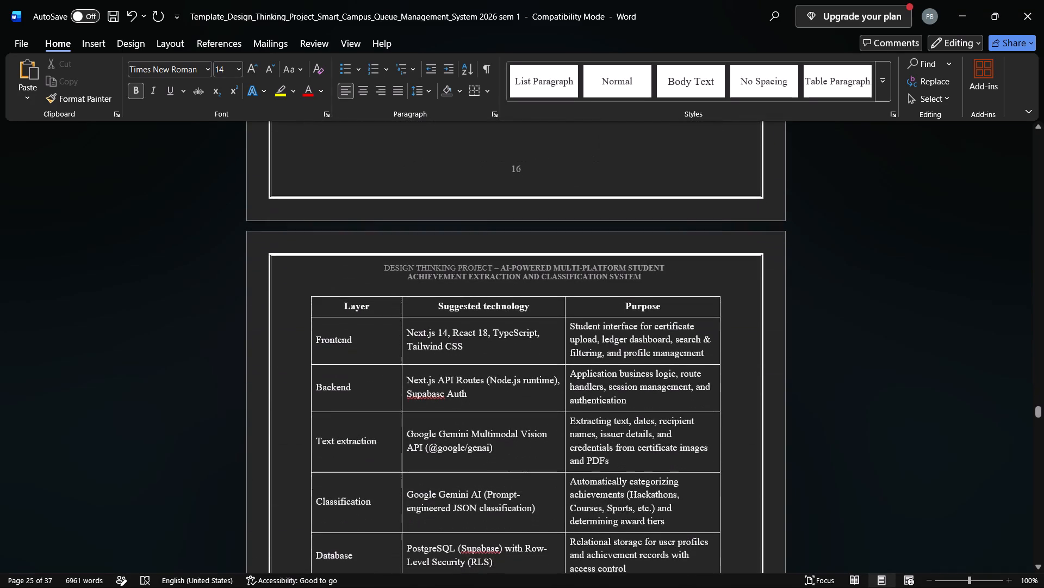
scroll(717, 222, "down", 1)
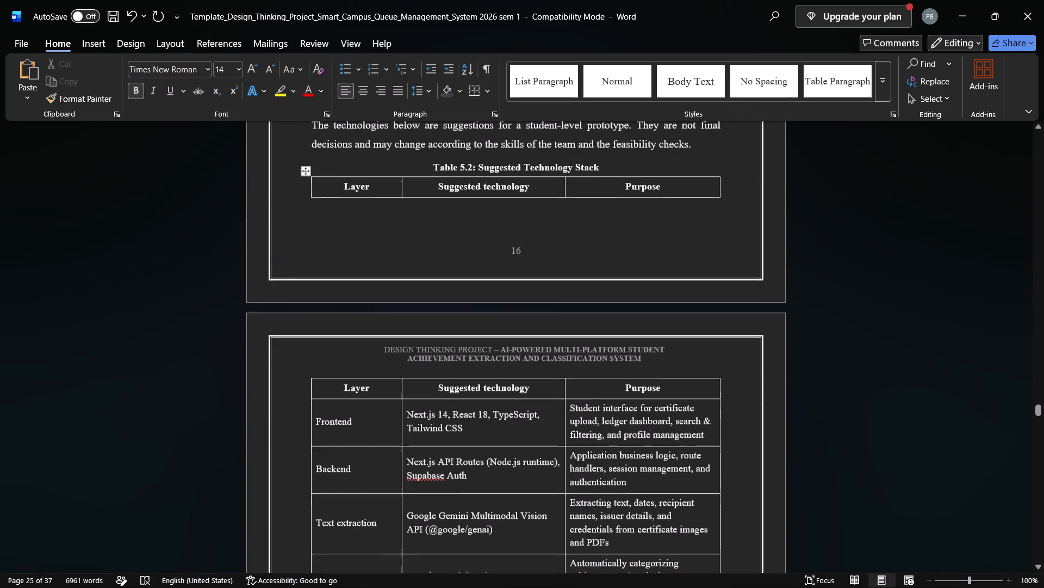
scroll(717, 222, "down", 1)
scroll(717, 222, "up", 1)
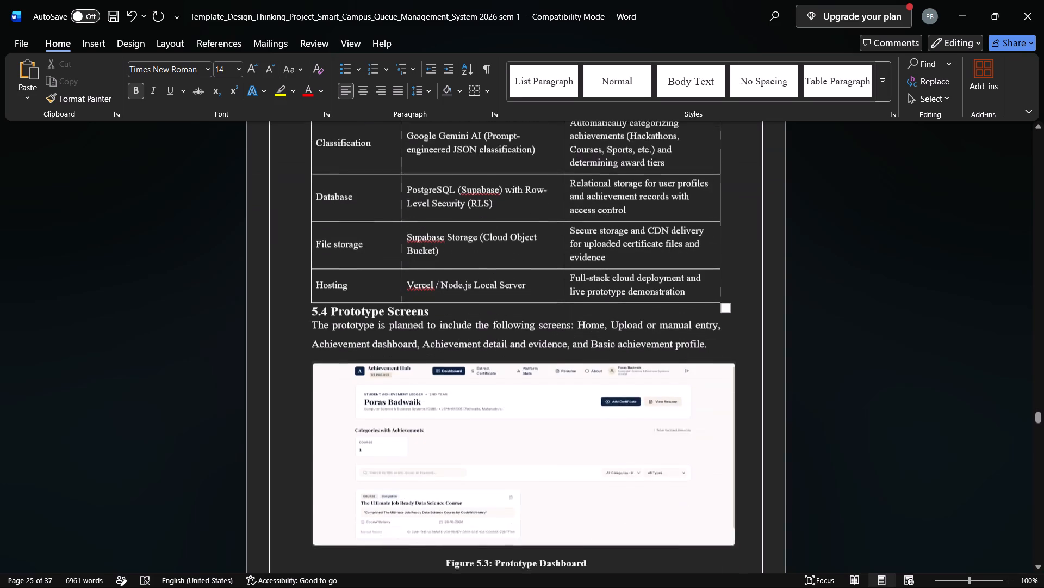
scroll(717, 222, "up", 2)
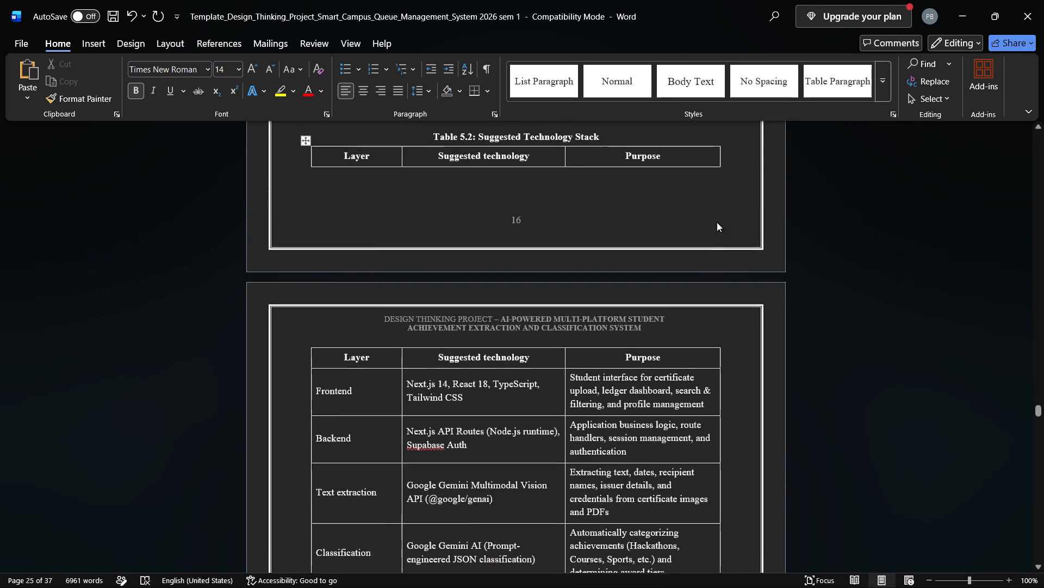
scroll(717, 222, "up", 1)
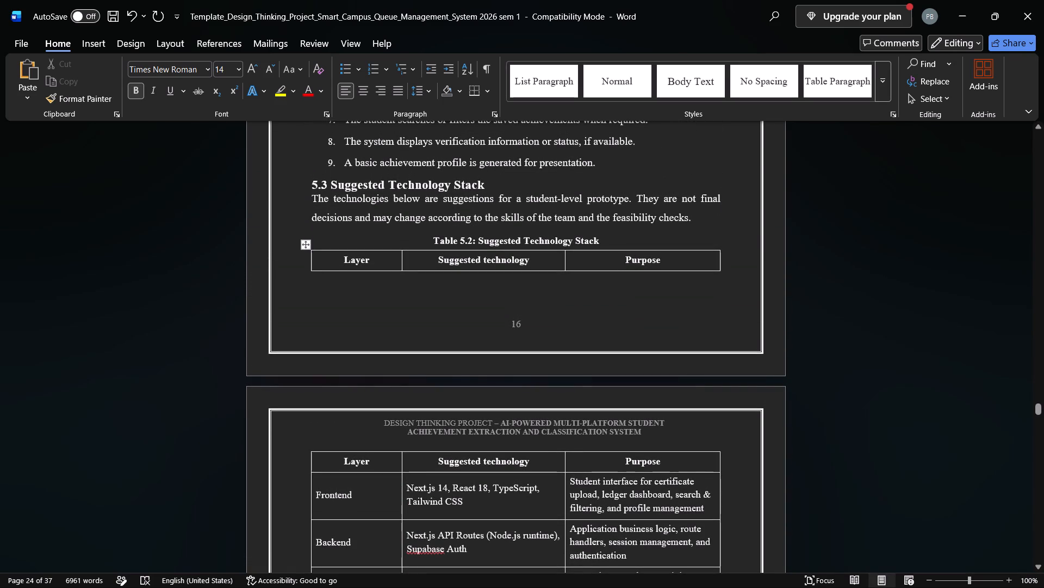
Save the report, leaving the cursor in the header row of Table 5.2.
left_click(392, 228)
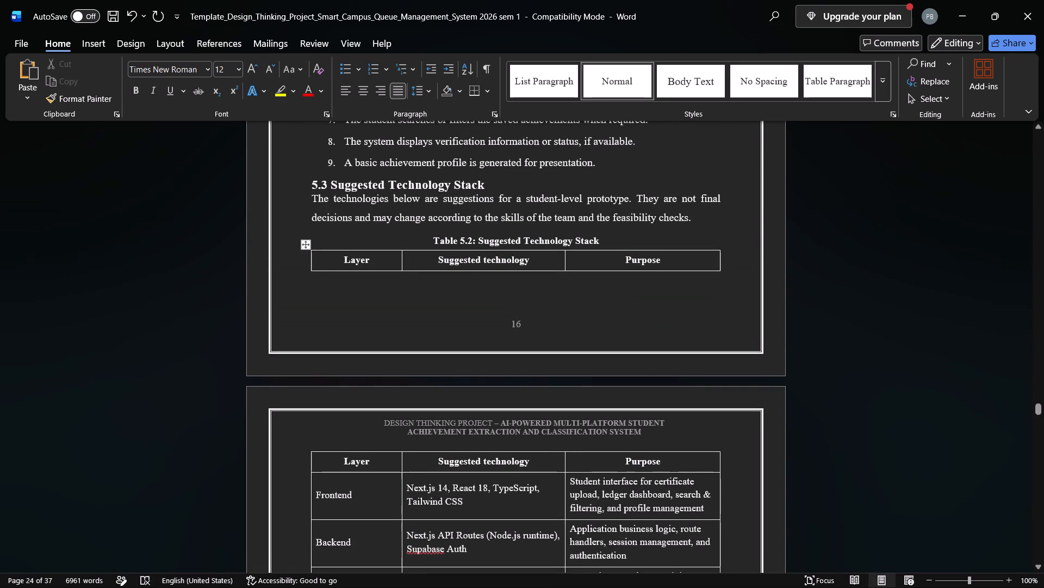
left_click(506, 302)
key("ctrl+s")
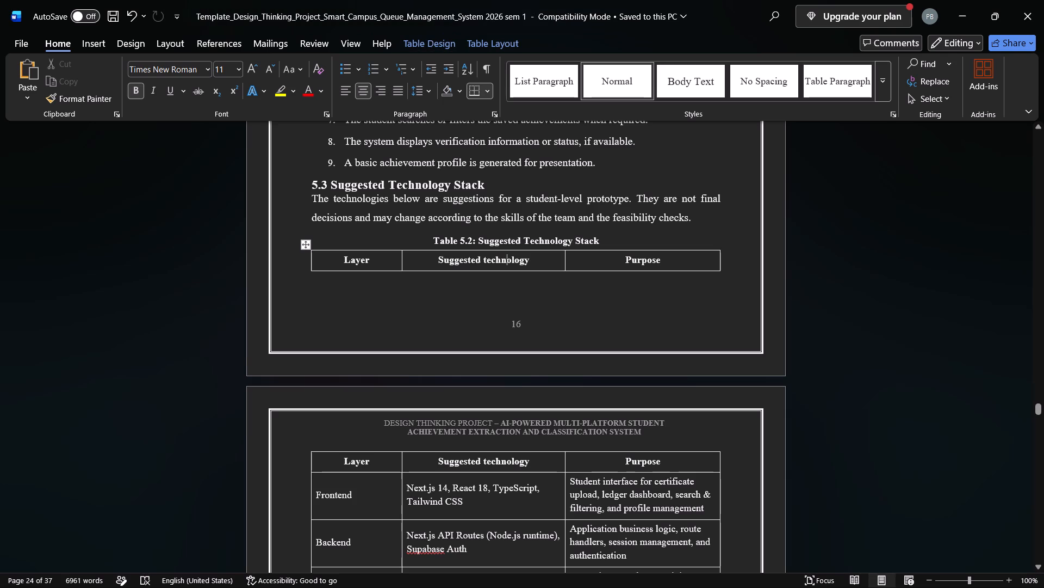
Check the continuation of Table 5.2 and the start of section 5.4 Prototype Screens.
scroll(462, 218, "down", 1)
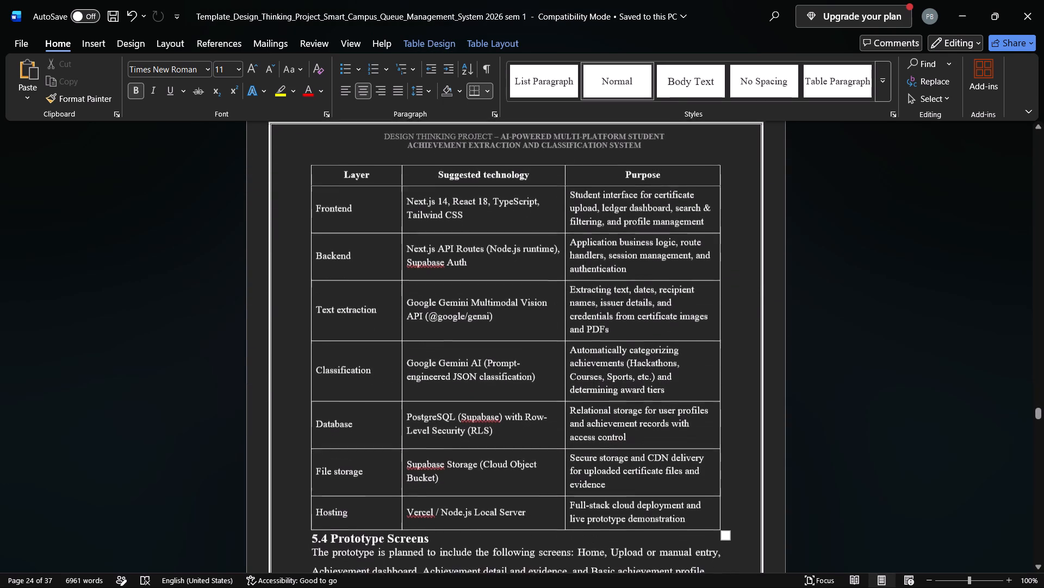
scroll(462, 218, "down", 2)
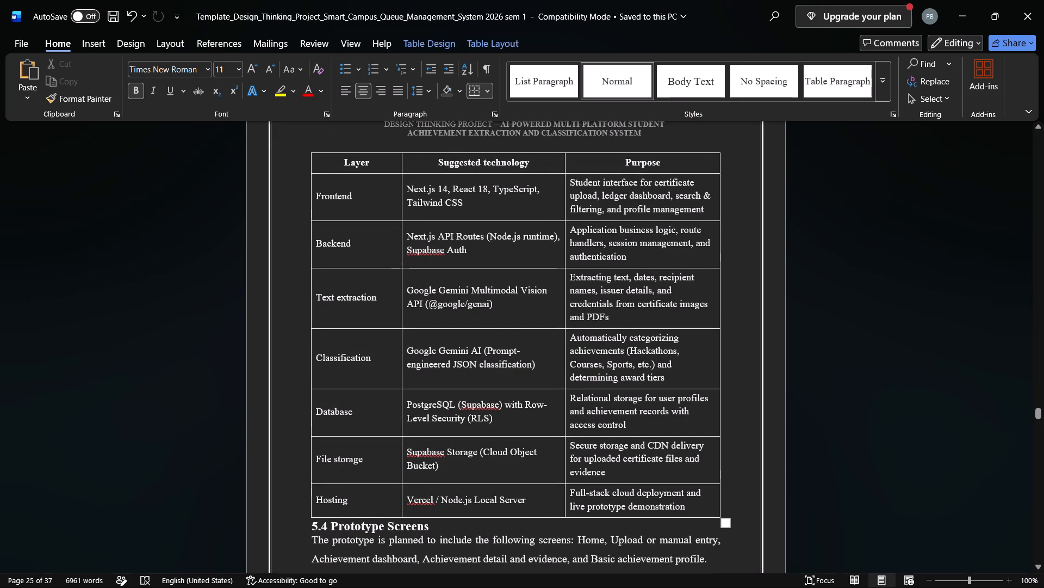
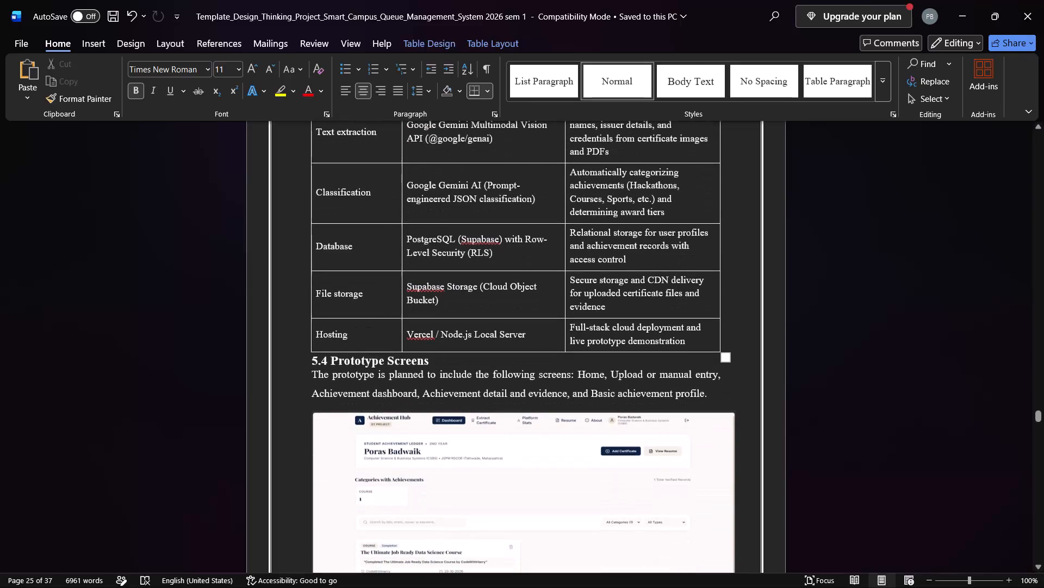
Examine Table 5.2 Suggested Technology Stack from the Hosting row back up to its header row.
left_click(437, 278)
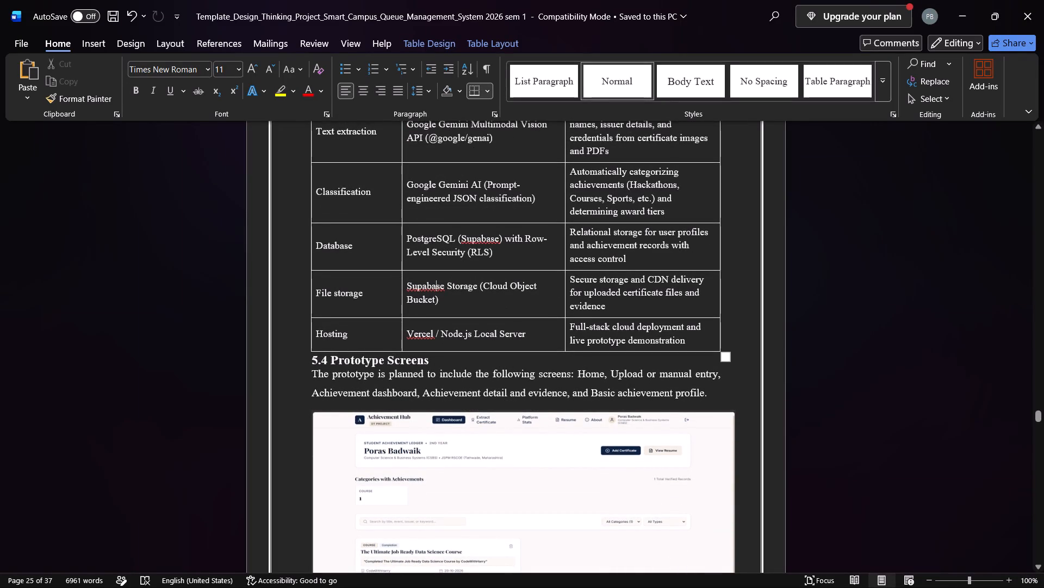
scroll(554, 304, "down", 1)
scroll(554, 304, "up", 1)
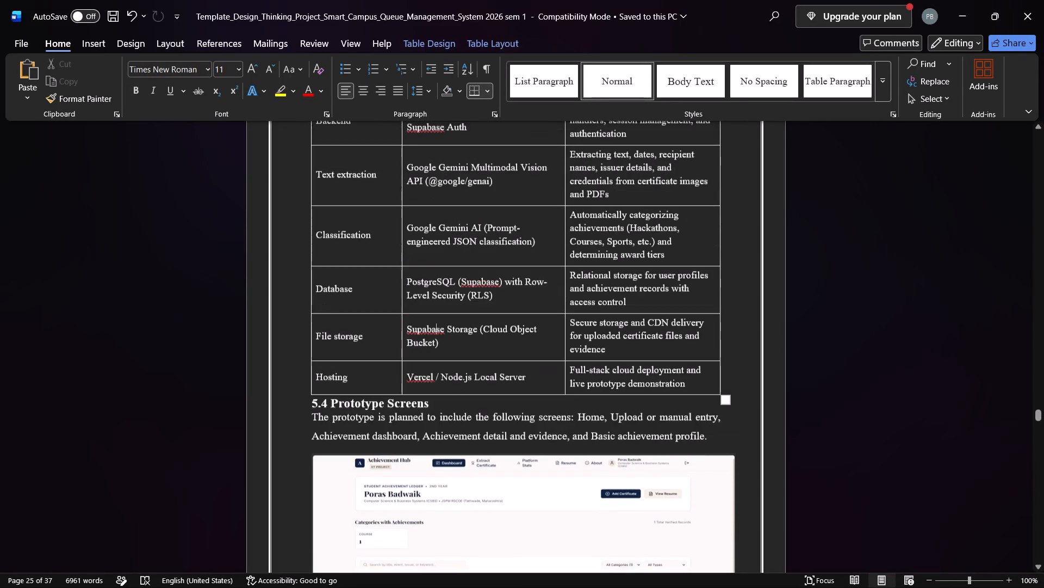
scroll(554, 304, "up", 1)
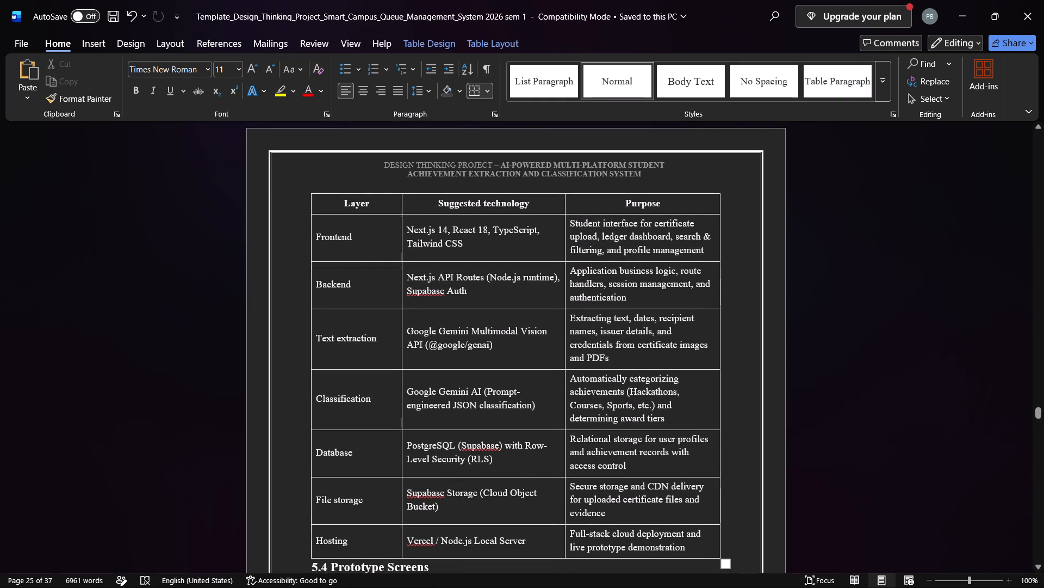
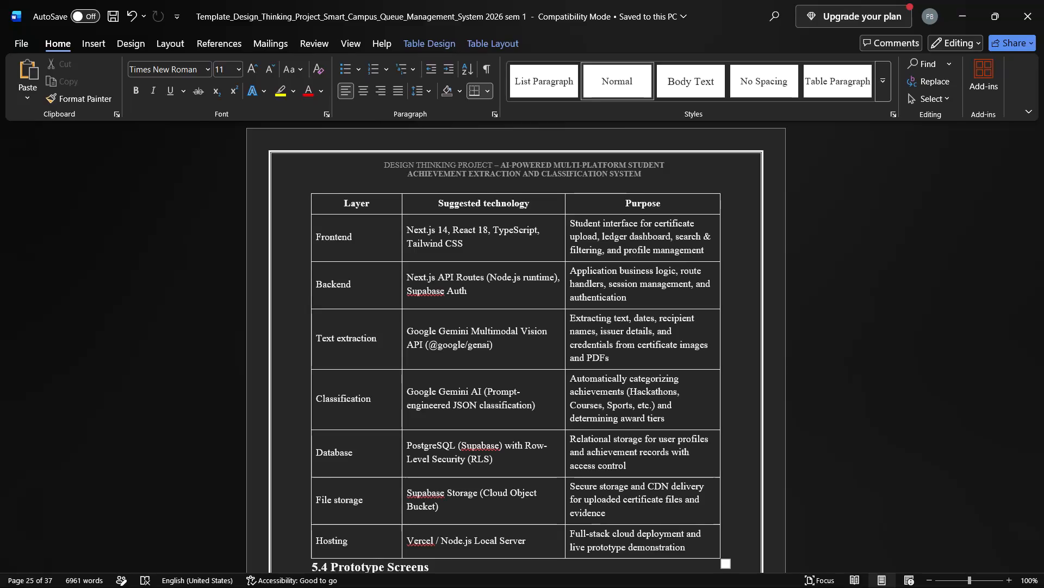
Review the page layout from section 5.4 Prototype Screens through the start of Chapter 6 and its Test Plan table.
scroll(554, 304, "down", 6)
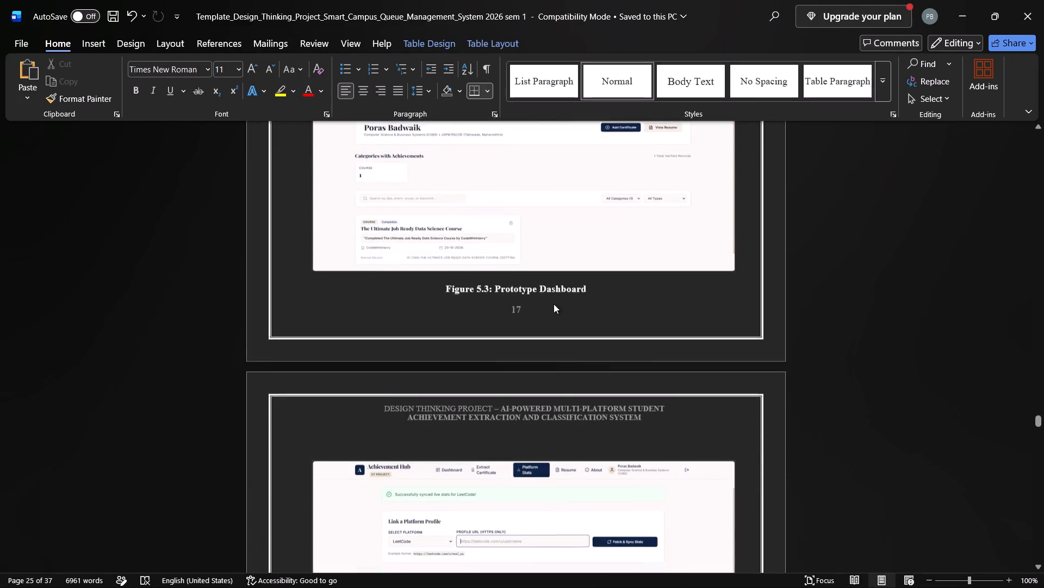
scroll(554, 304, "down", 3)
scroll(554, 304, "up", 1)
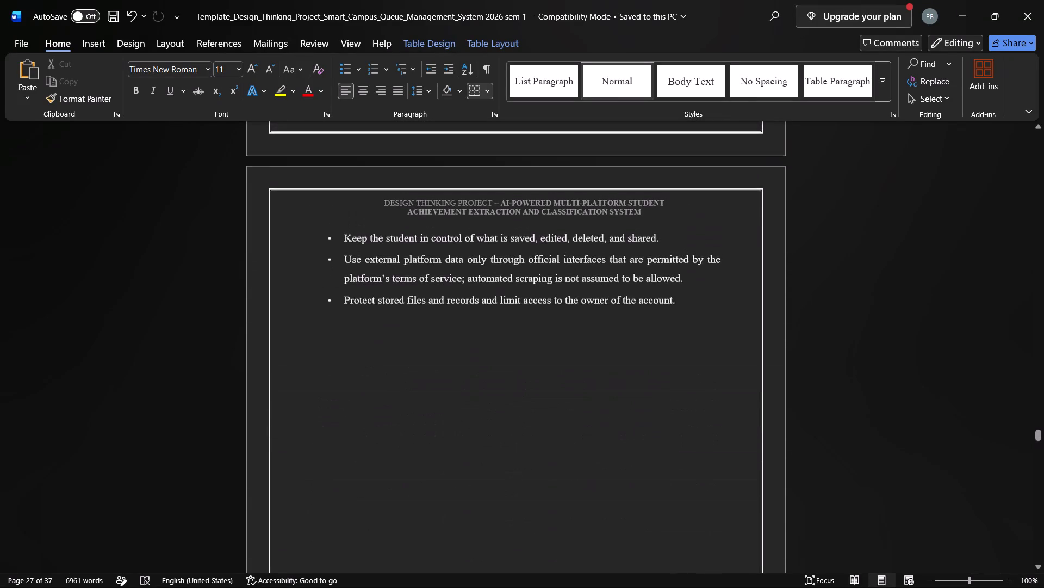
scroll(551, 314, "down", 1)
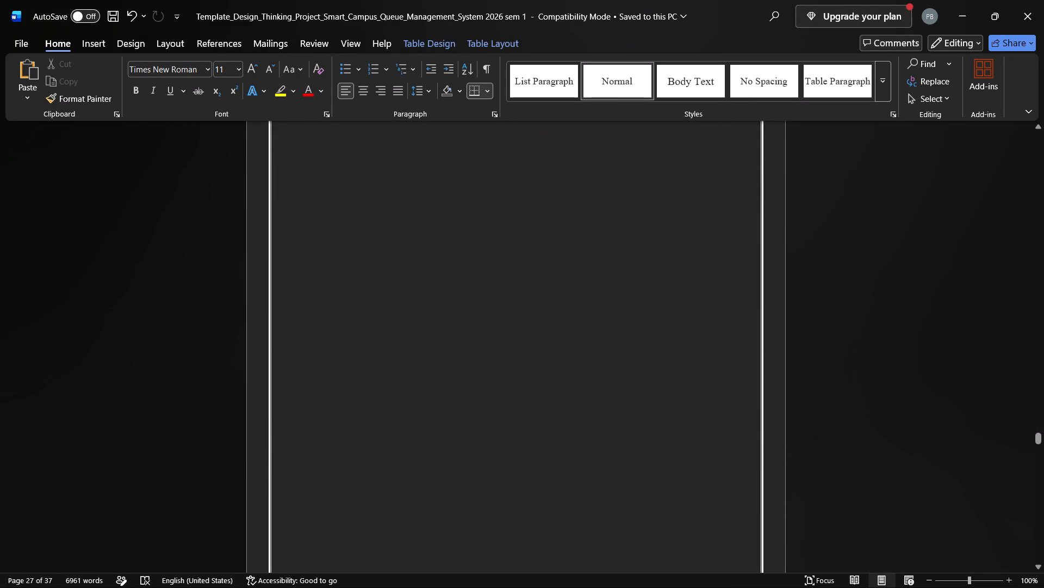
scroll(551, 314, "down", 2)
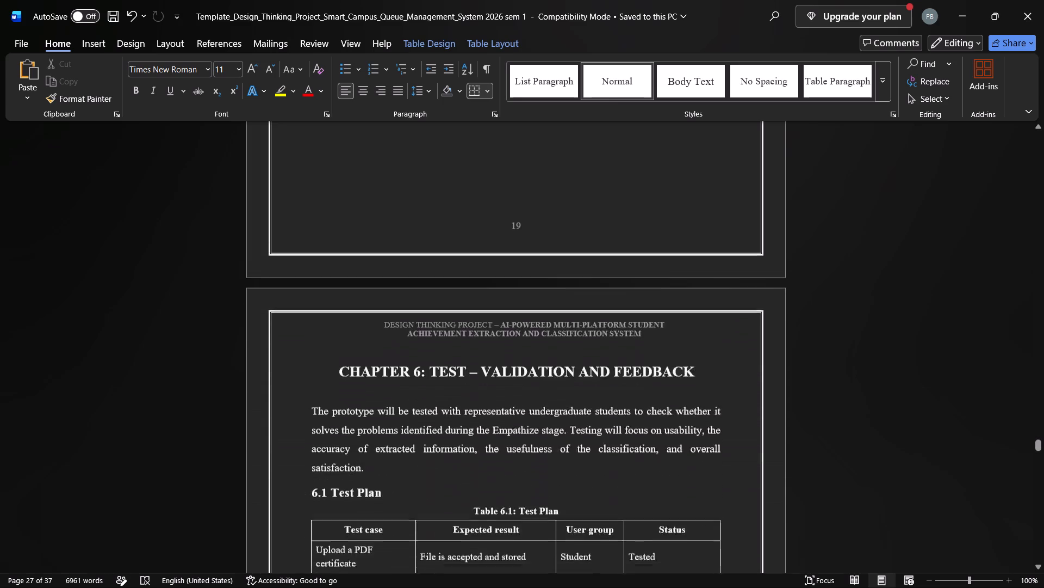
scroll(551, 314, "down", 2)
Check the report's INDEX entries and page numbers, especially the continuation page from 5.2 User Flow onward.
scroll(551, 314, "up", 6)
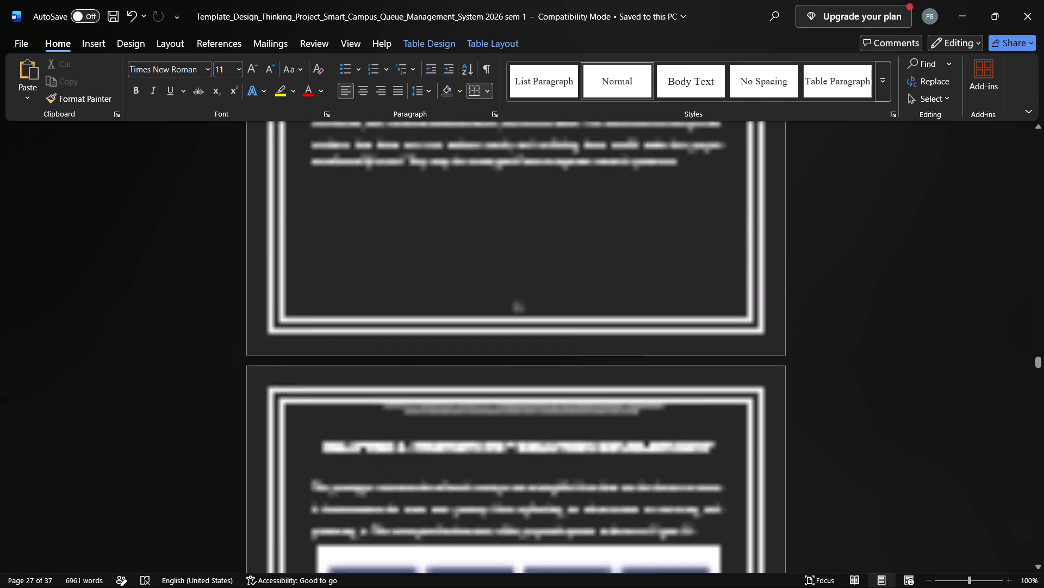
scroll(551, 314, "up", 6)
scroll(551, 314, "down", 1)
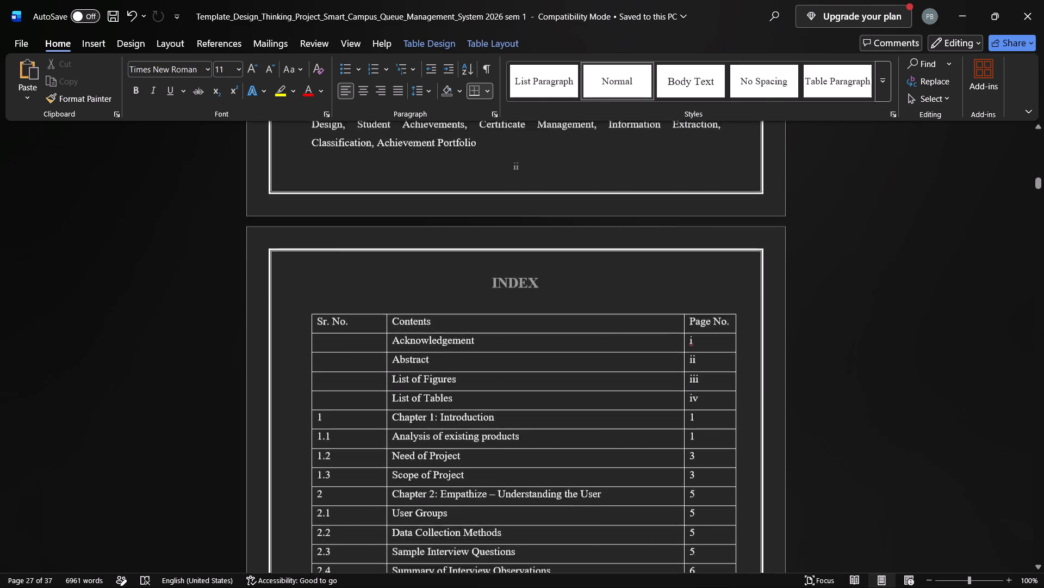
scroll(551, 314, "down", 1)
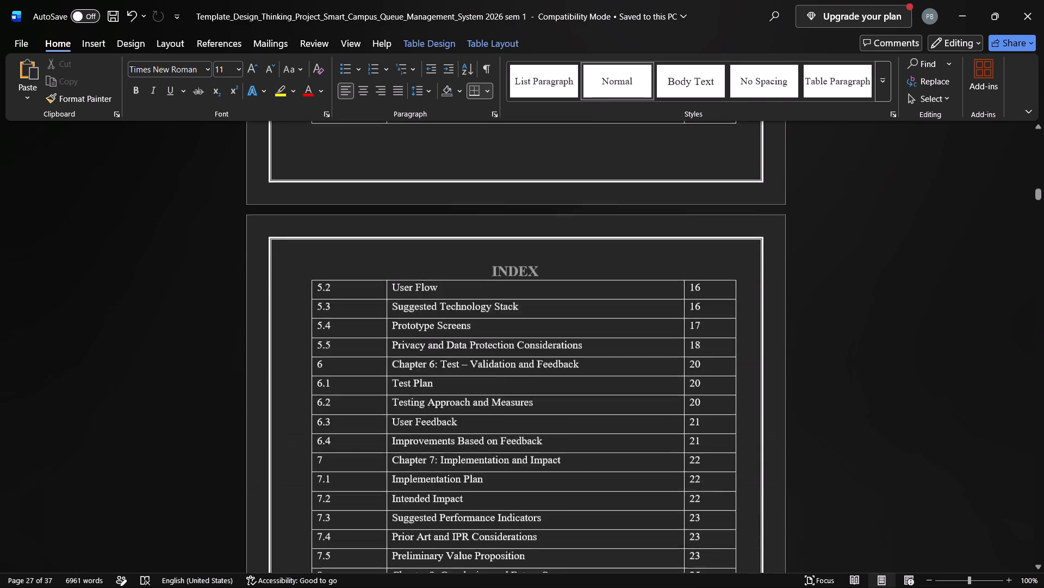
scroll(551, 314, "down", 2)
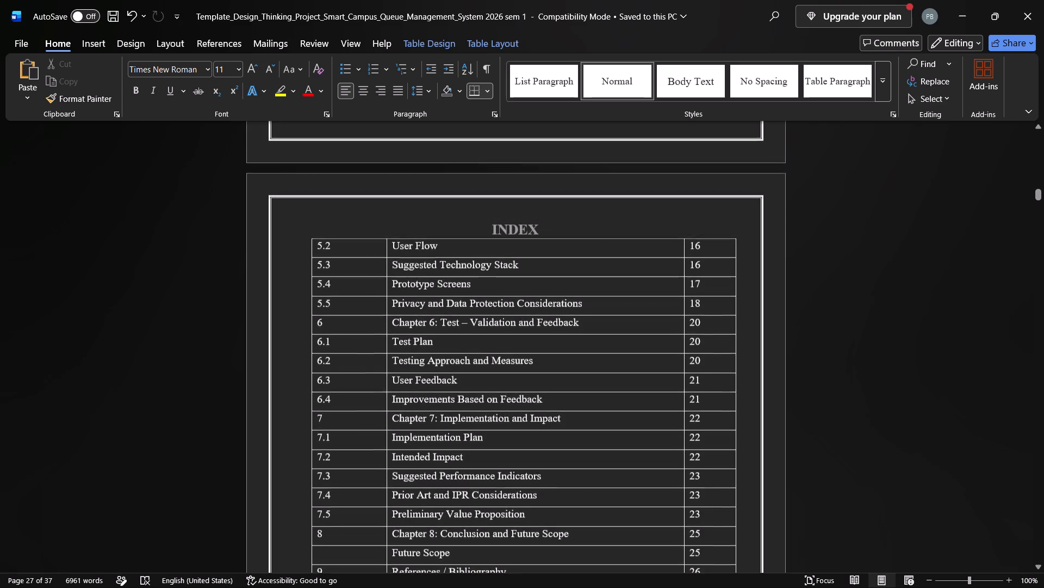
scroll(551, 314, "down", 1)
Save the report document.
key("ctrl+s")
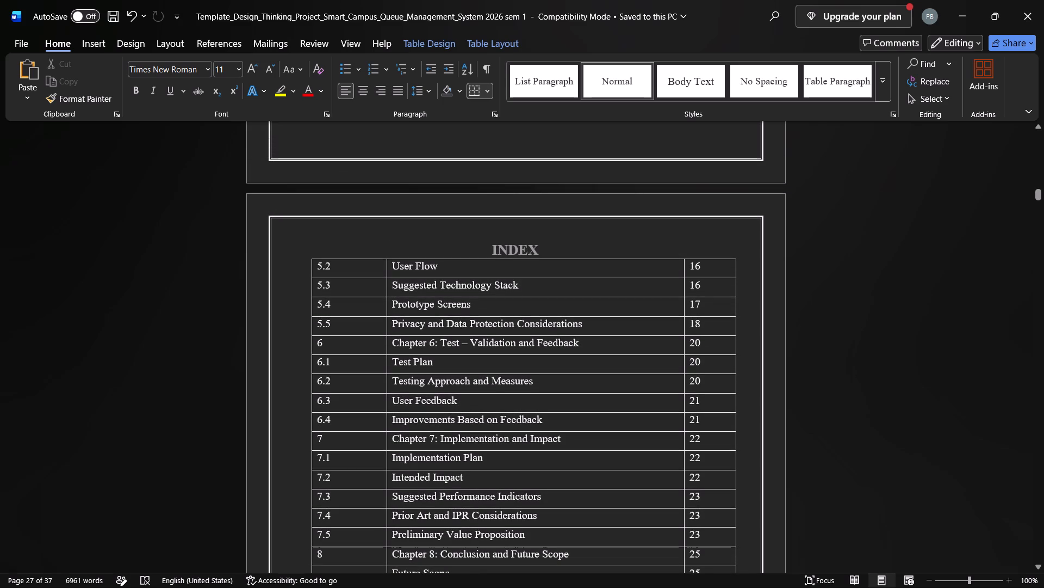
left_click(104, 10)
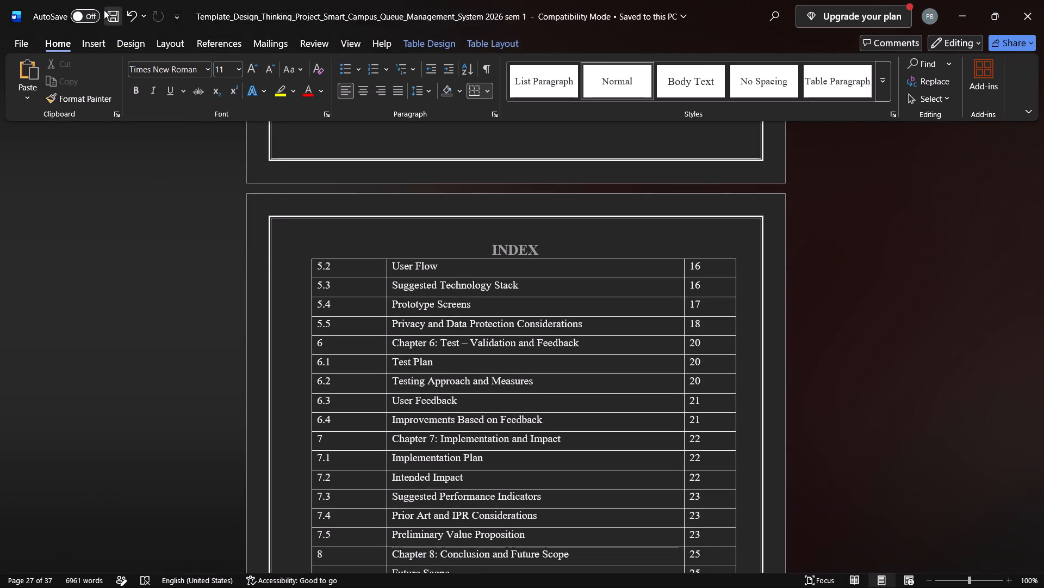
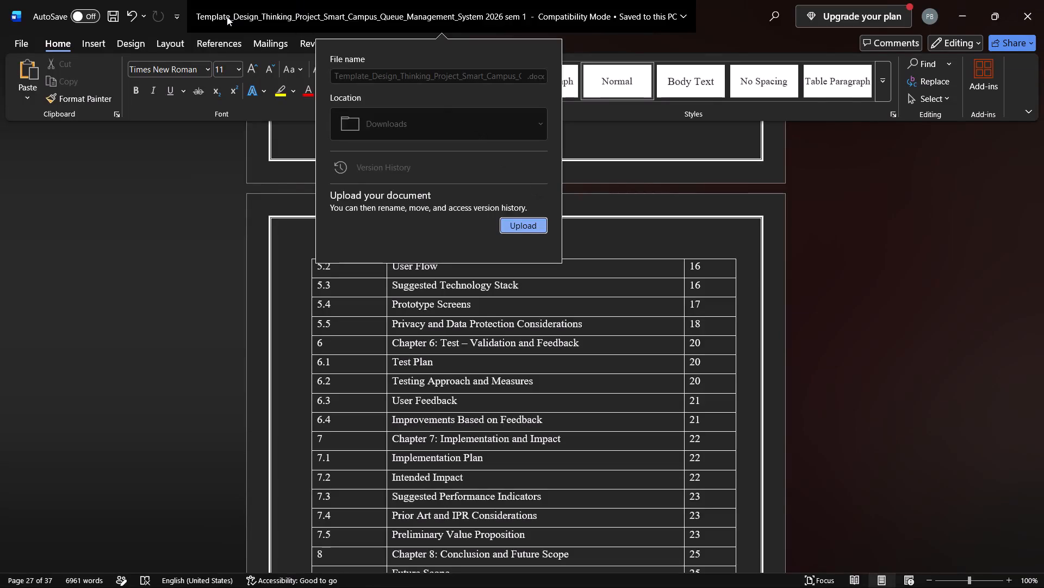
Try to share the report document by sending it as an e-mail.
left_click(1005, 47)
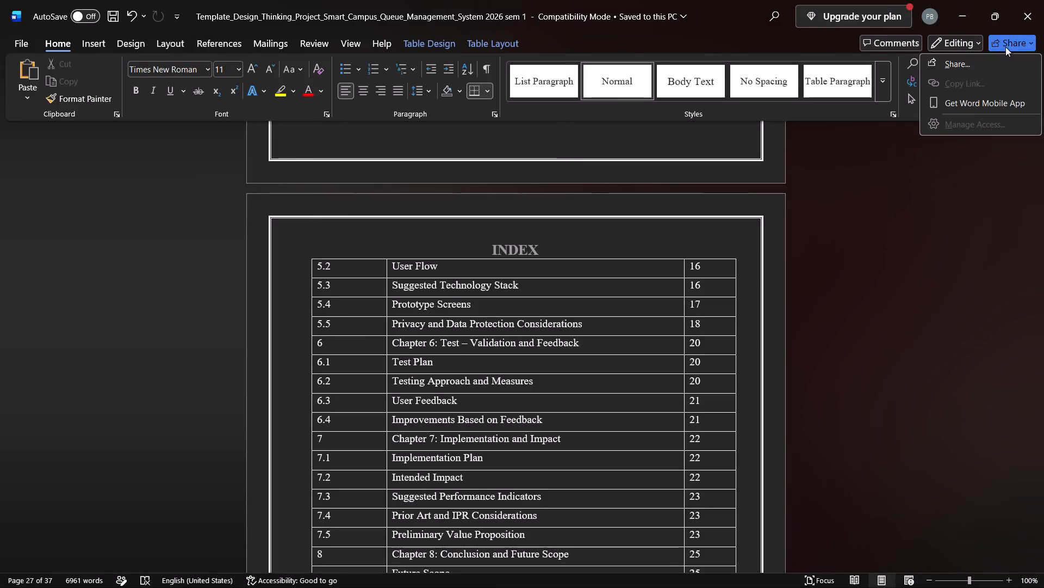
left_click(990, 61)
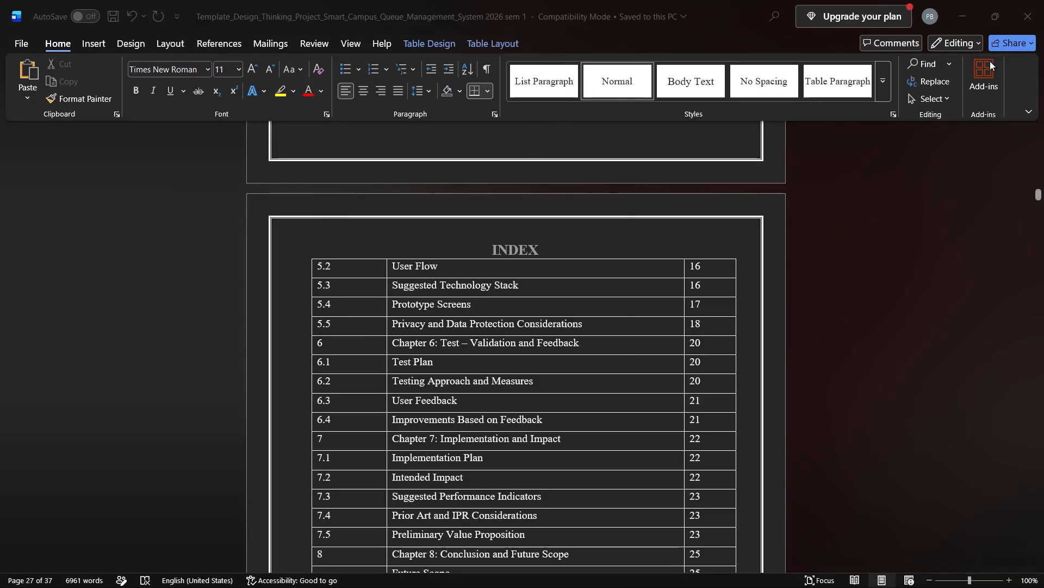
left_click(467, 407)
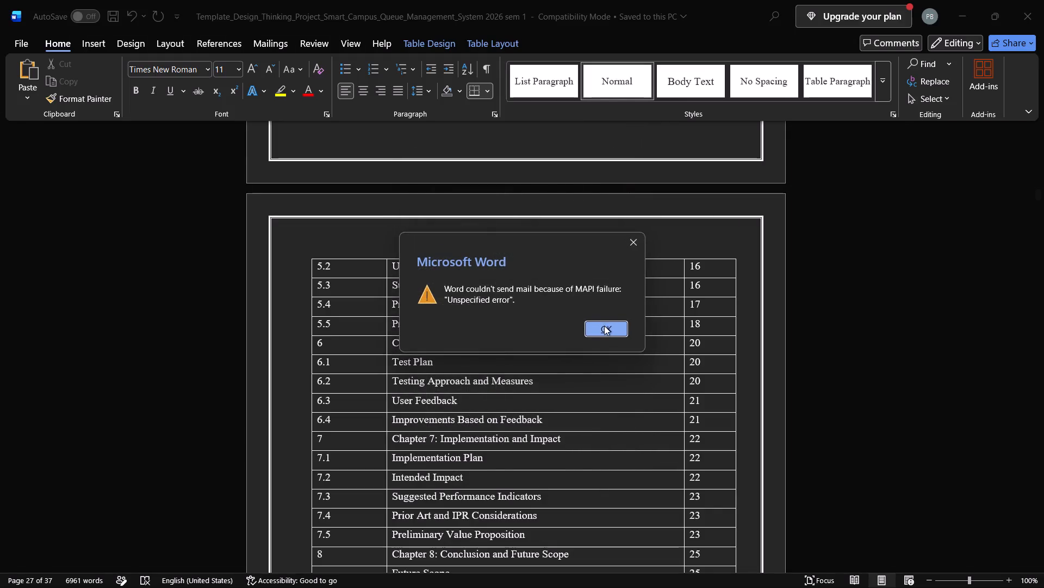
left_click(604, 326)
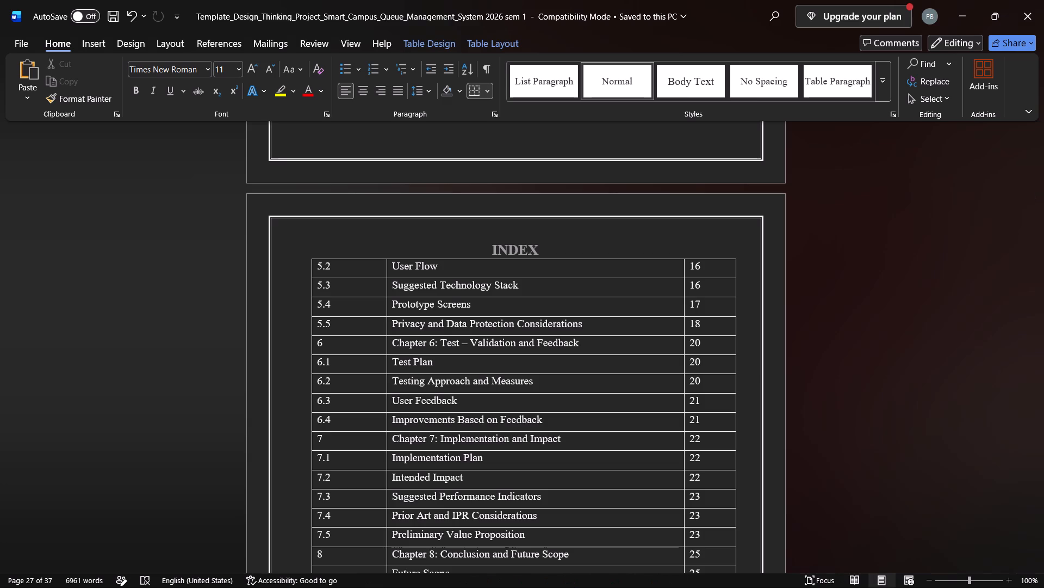
Review the report's front matter, including the Acknowledgement, INDEX, LIST OF FIGURES and LIST OF TABLES with their page numbers.
scroll(927, 520, "right", 1)
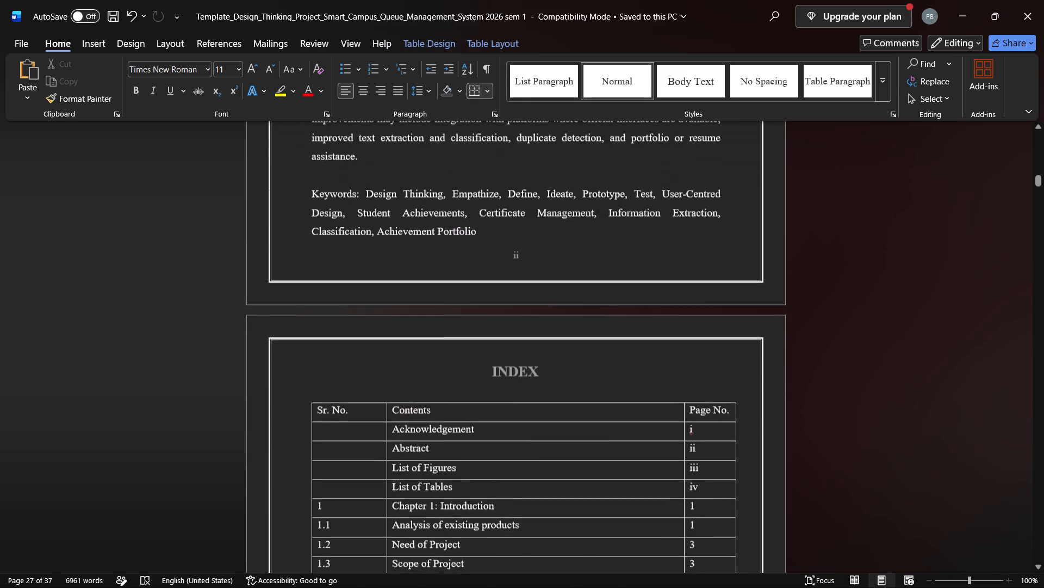
scroll(927, 520, "right", 1)
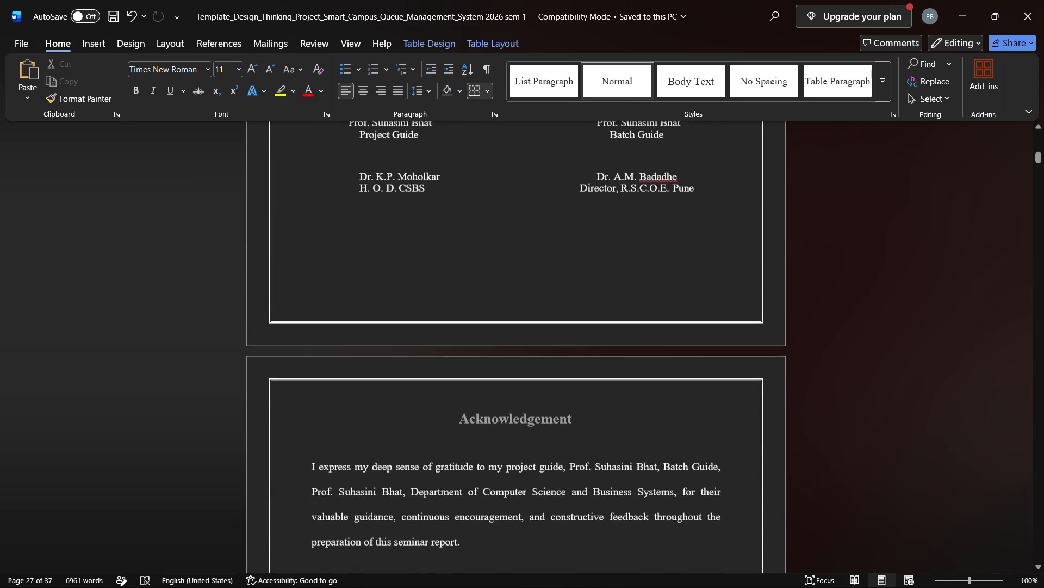
scroll(927, 520, "down", 4)
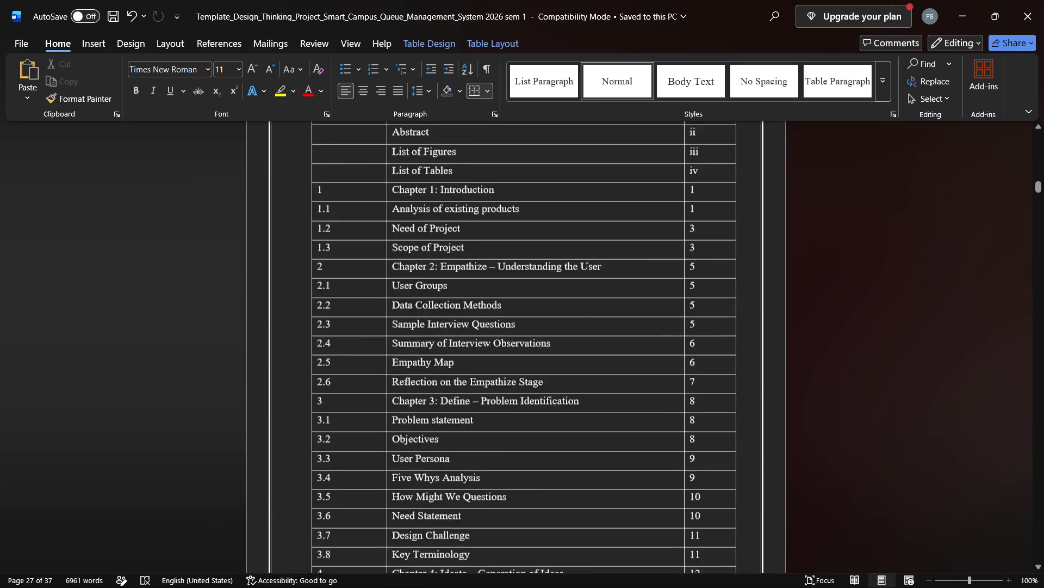
scroll(927, 520, "down", 5)
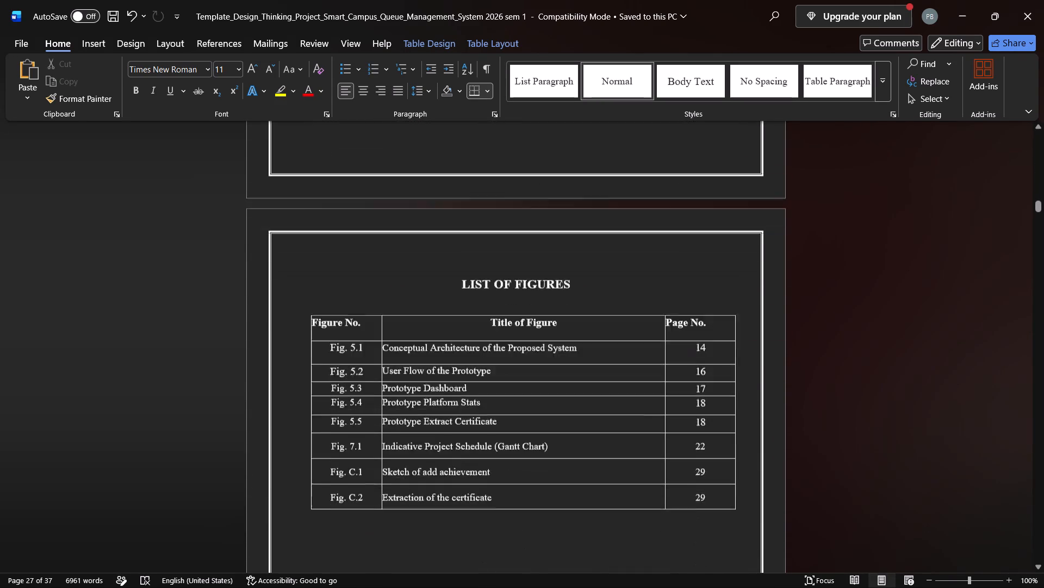
scroll(927, 520, "down", 4)
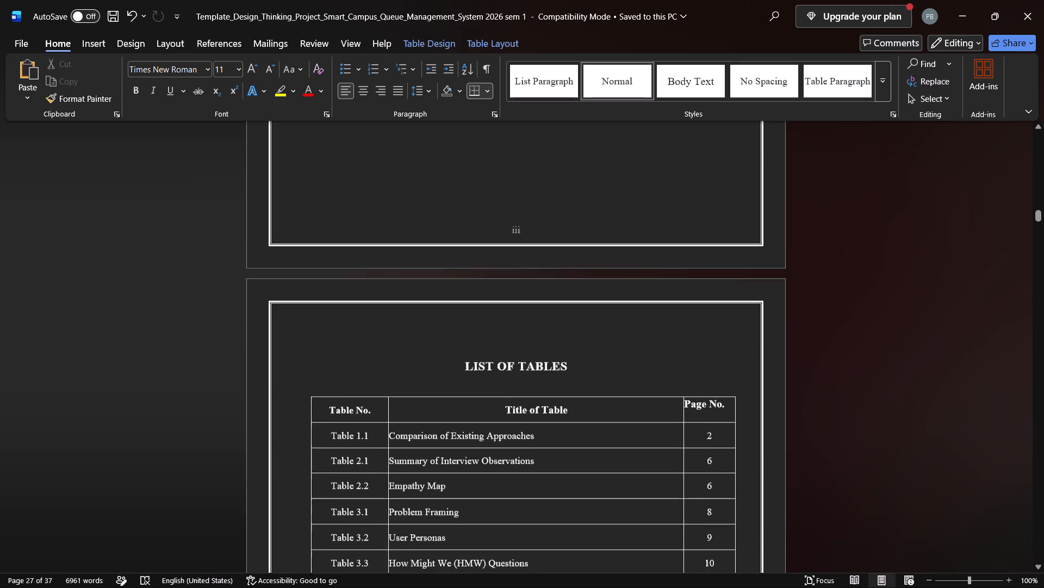
scroll(927, 520, "down", 1)
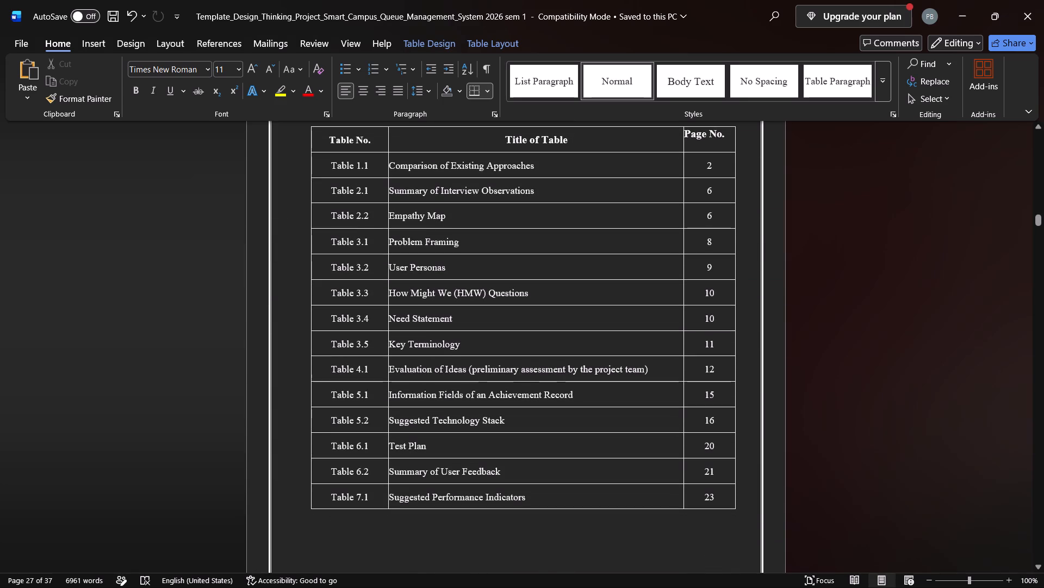
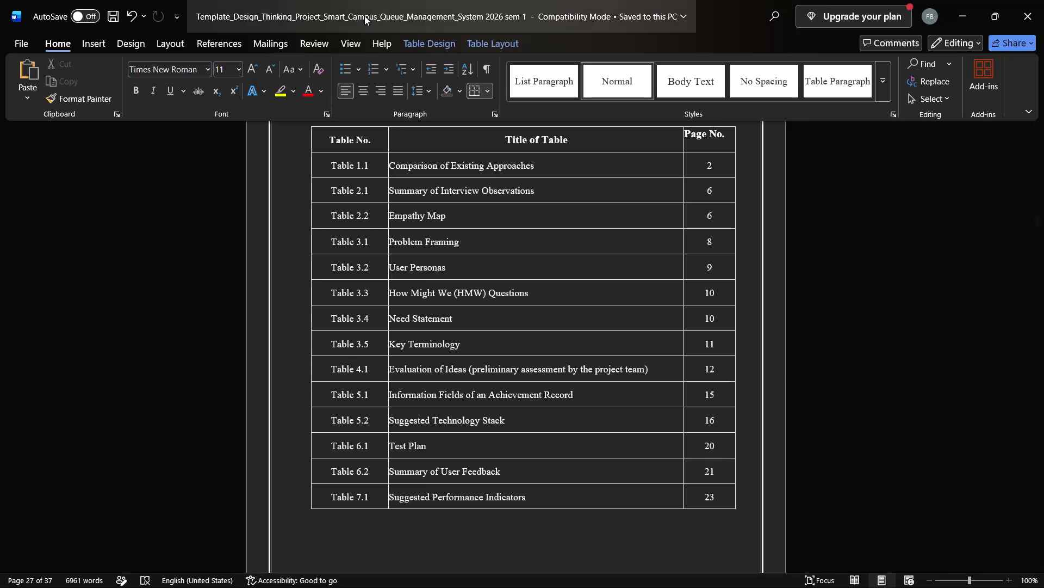
Open the report document's file name and location details.
left_click(364, 16)
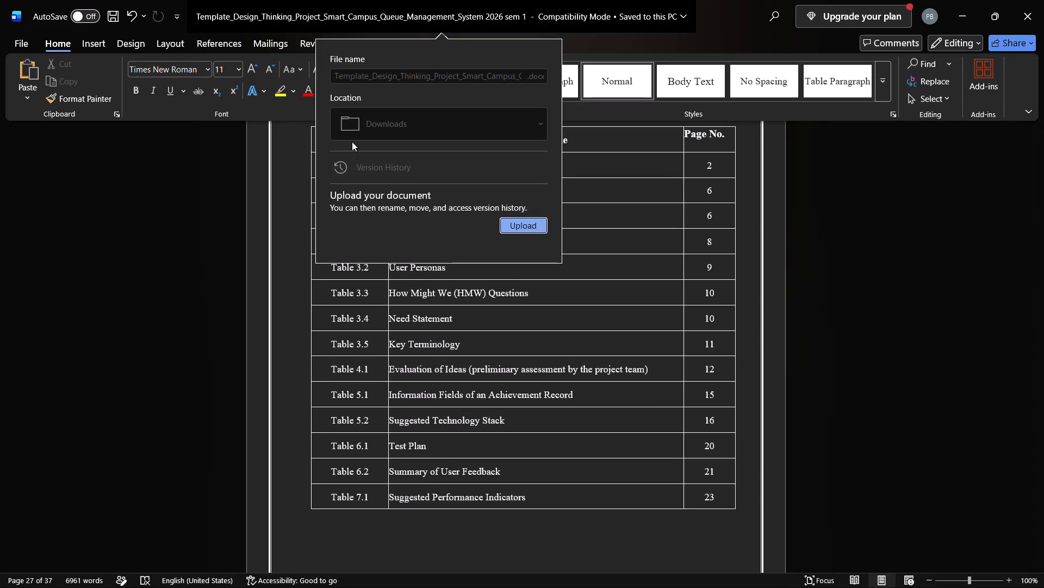
Dismiss the file name and location details and save the report document.
left_click(734, 162)
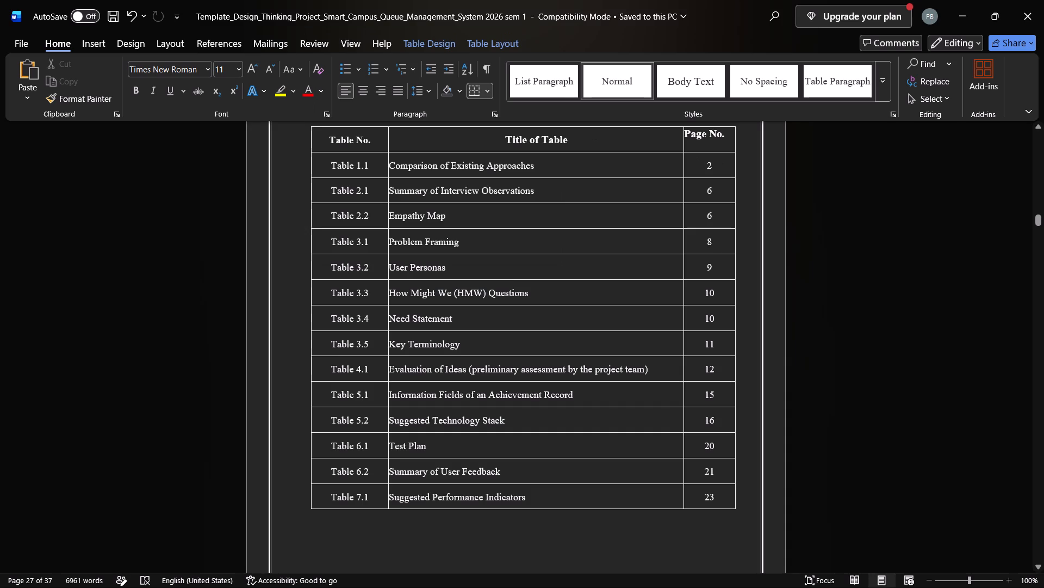
key("ctrl+s")
left_click(399, 4)
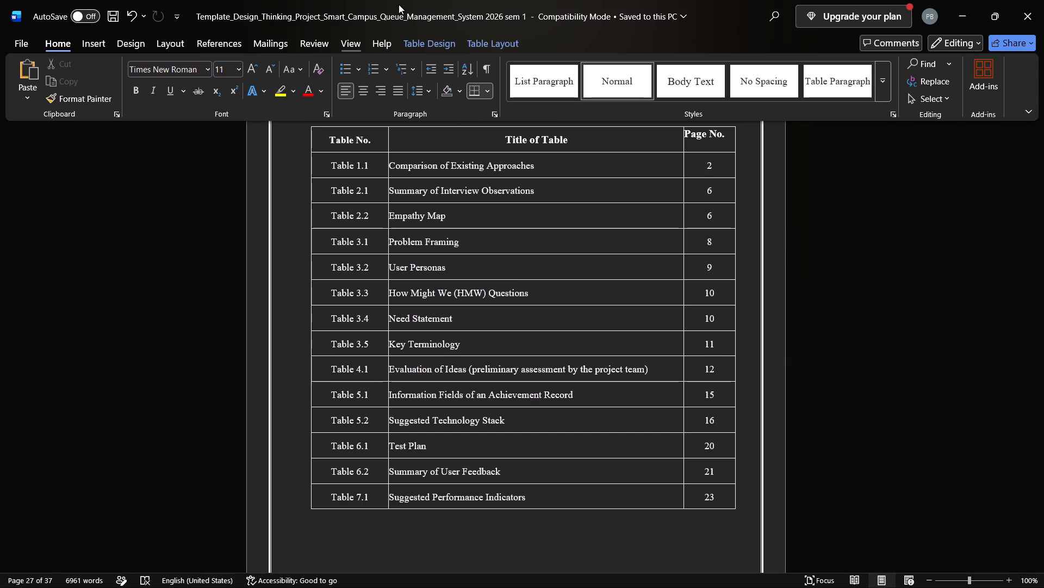
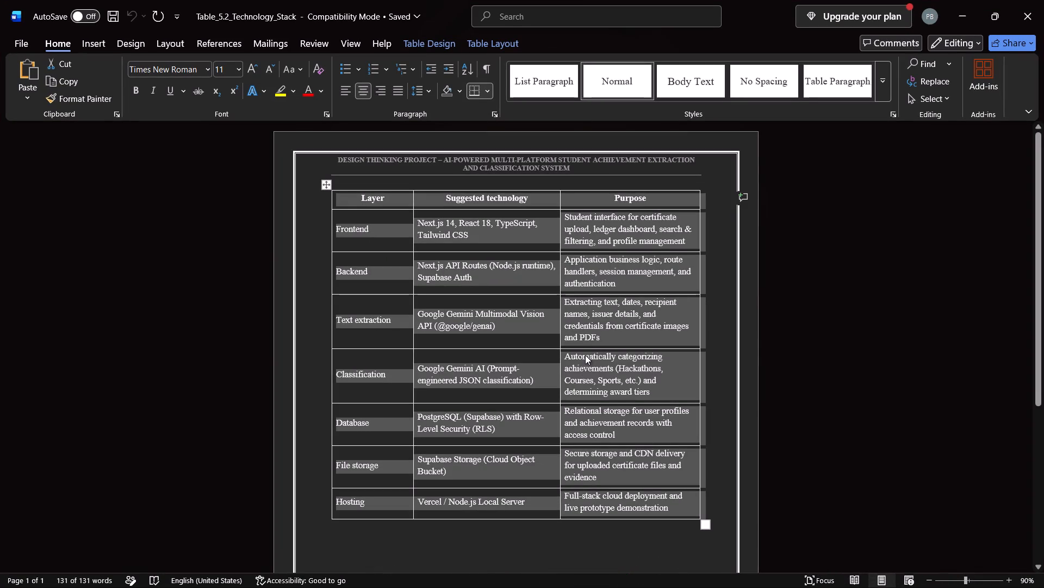
Review the layer, suggested technology and purpose entries of the table in the Table_5.2_Technology_Stack document, along with its page layout.
scroll(585, 355, "down", 2)
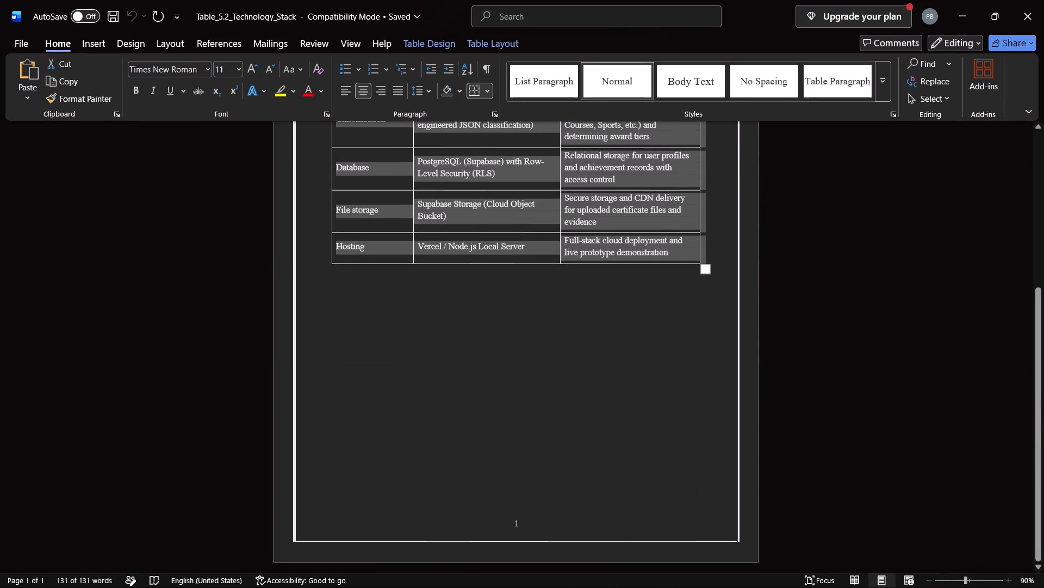
scroll(585, 355, "down", 1)
scroll(585, 355, "up", 4)
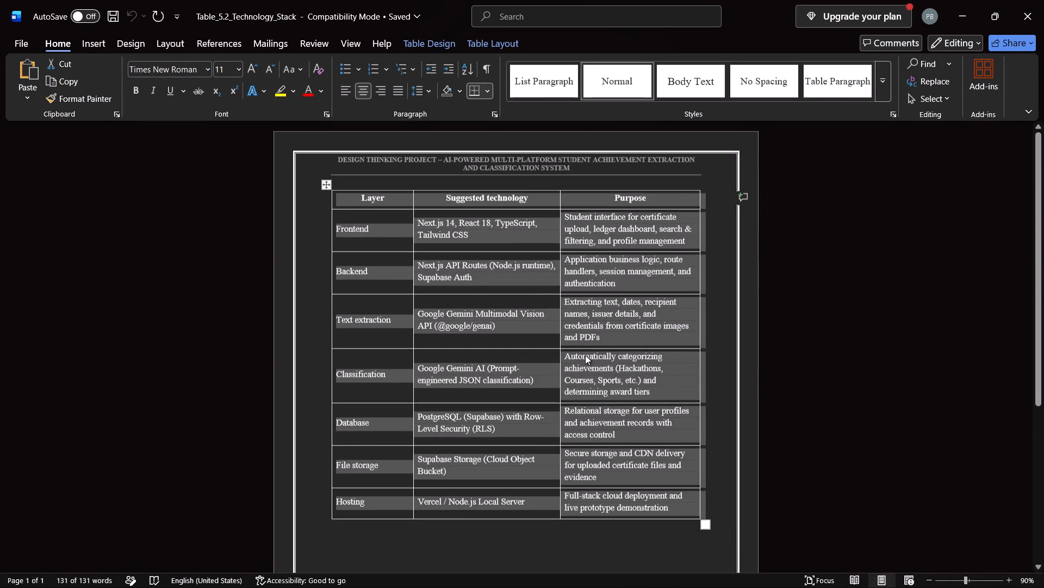
left_click(551, 336)
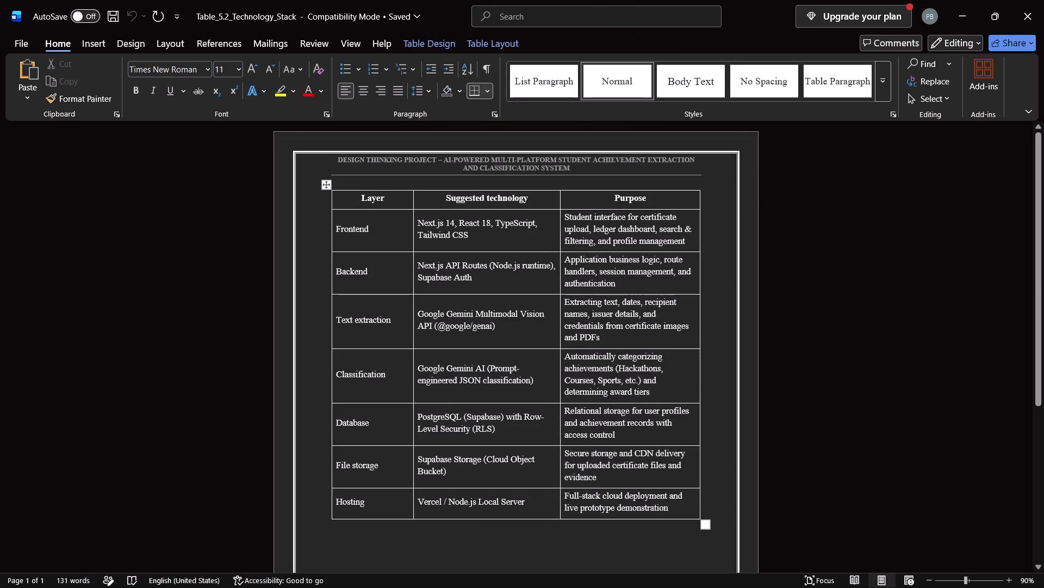
scroll(484, 332, "down", 1)
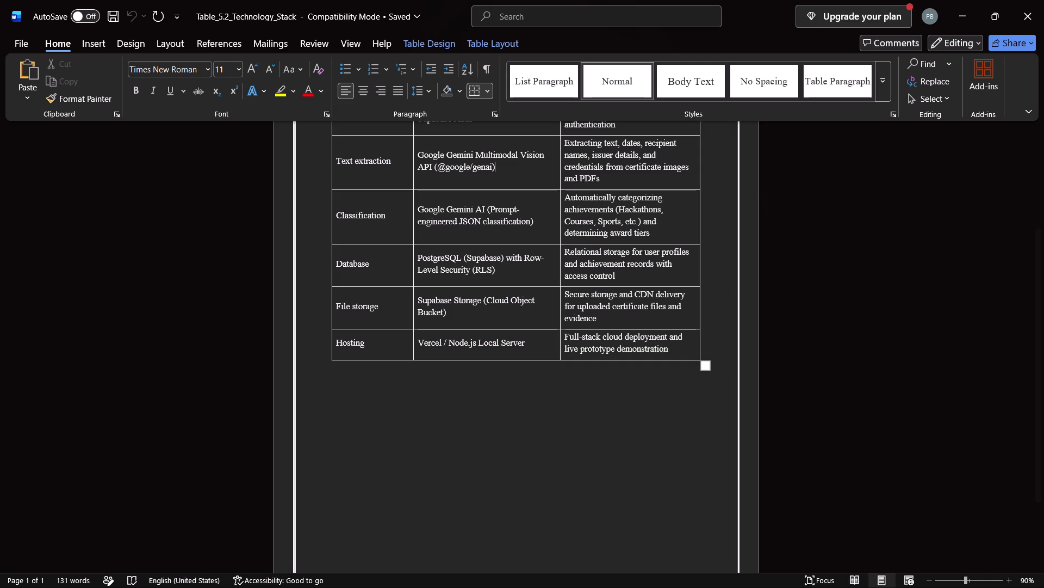
scroll(484, 332, "up", 1)
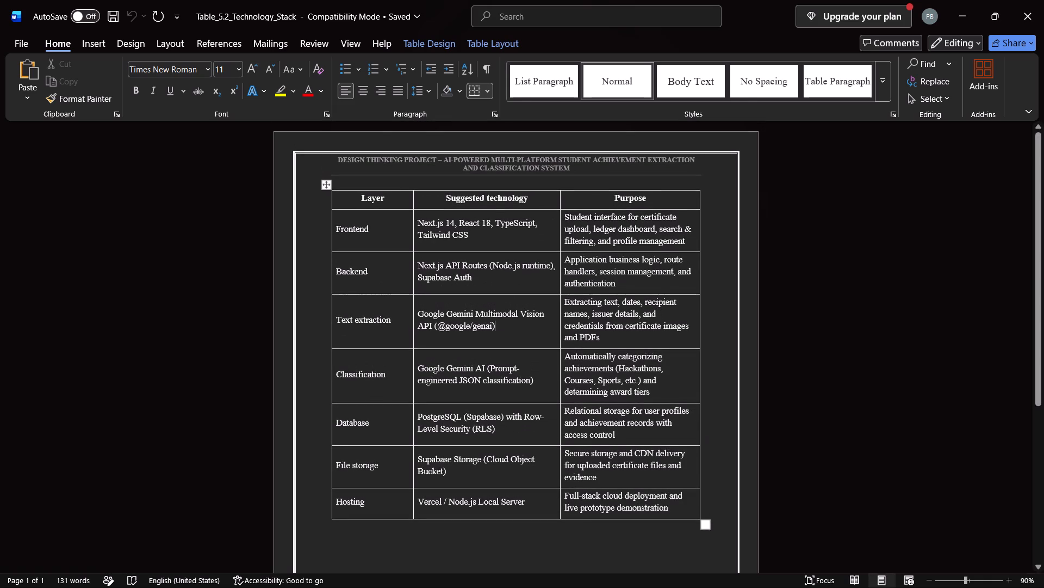
scroll(484, 332, "up", 3)
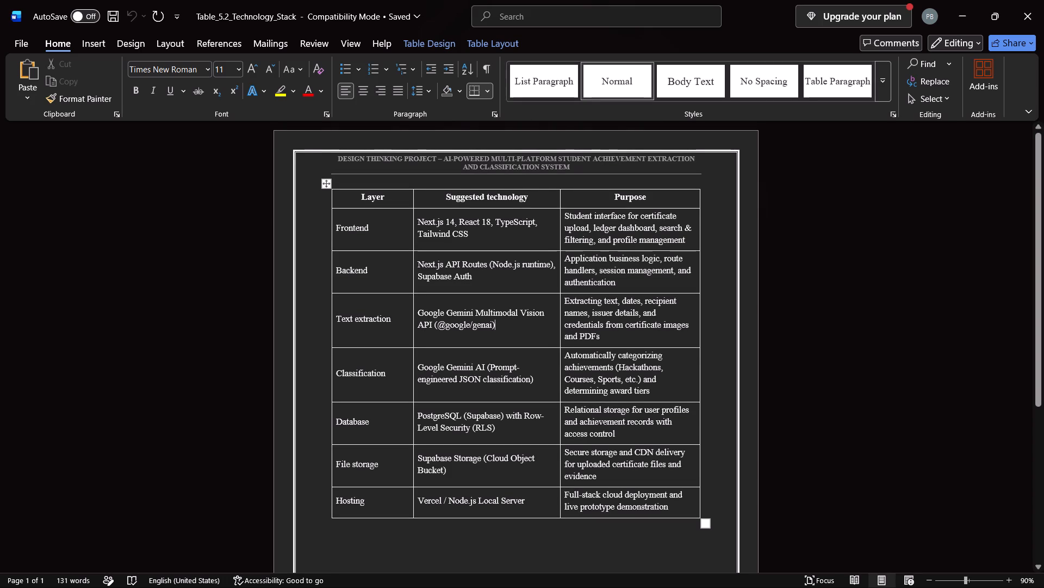
left_click(504, 314)
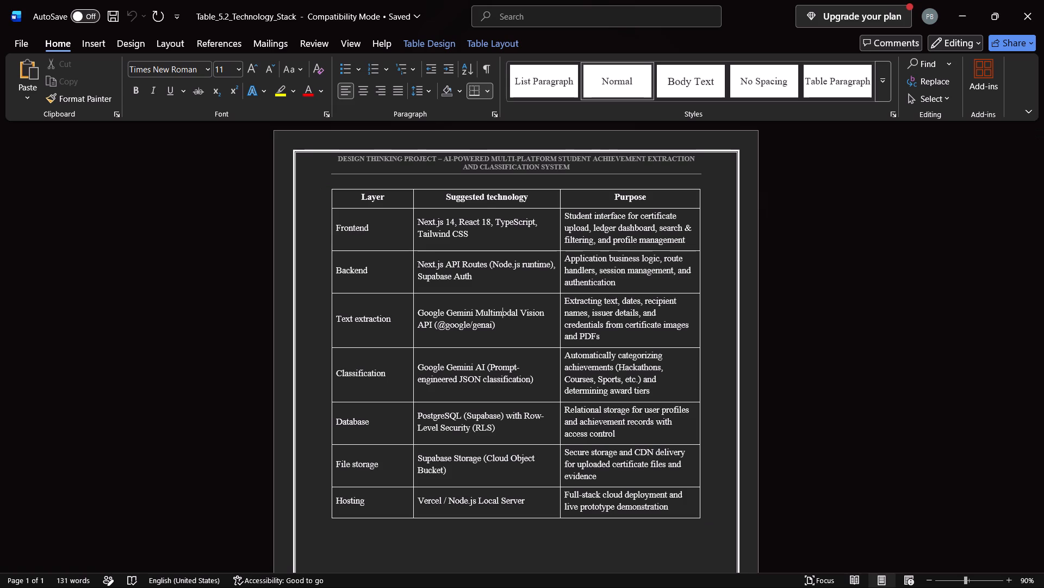